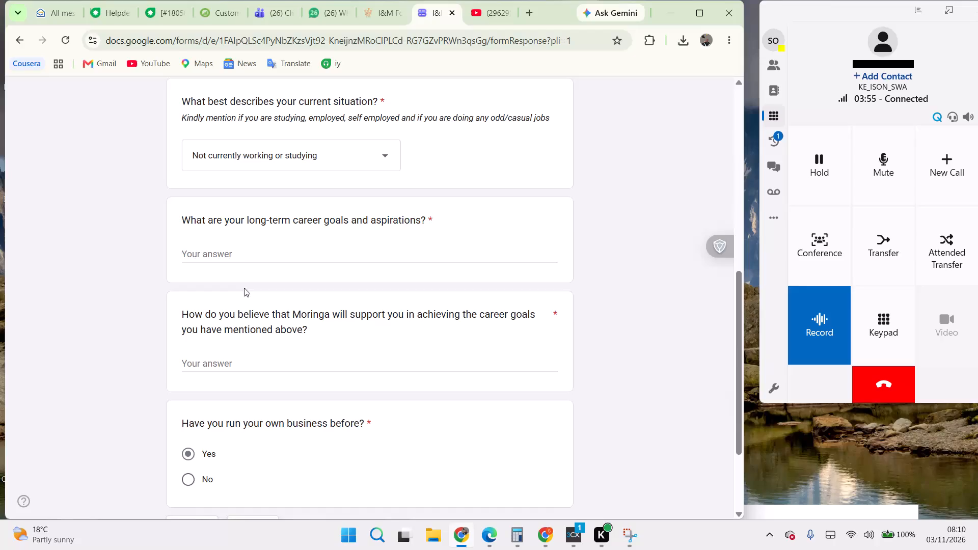
Check the caller's account and device usage in the M-KOPA CRM and return to the inbound call ticket in Freshdesk.
left_click(208, 14)
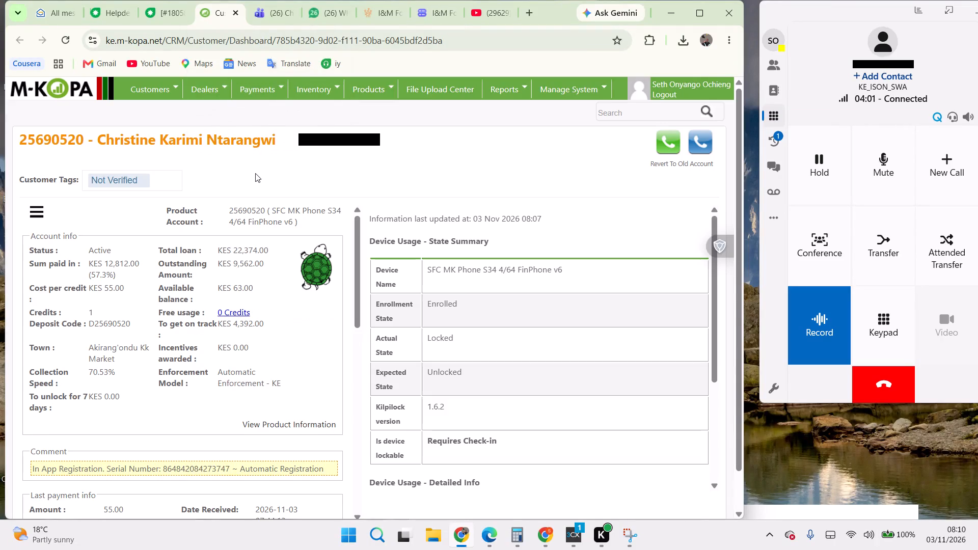
left_click(174, 9)
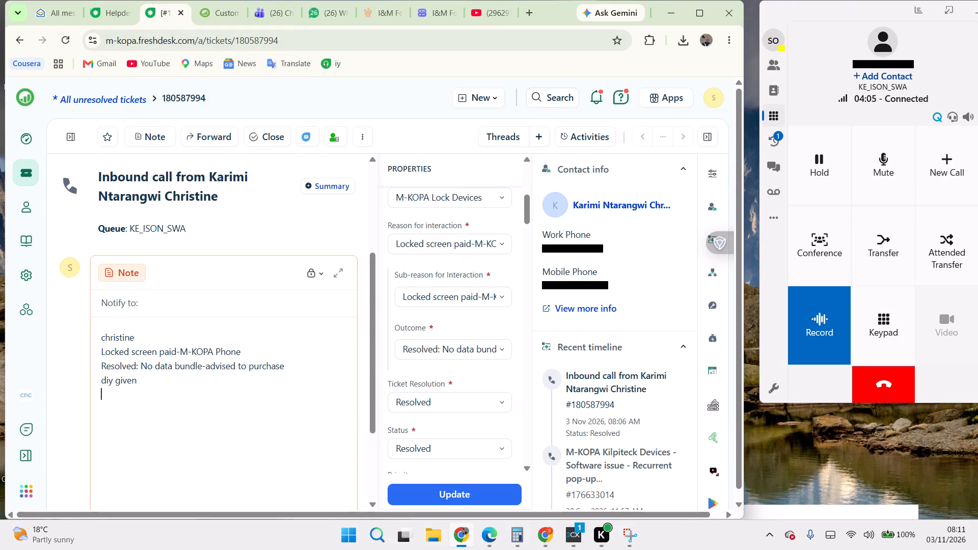
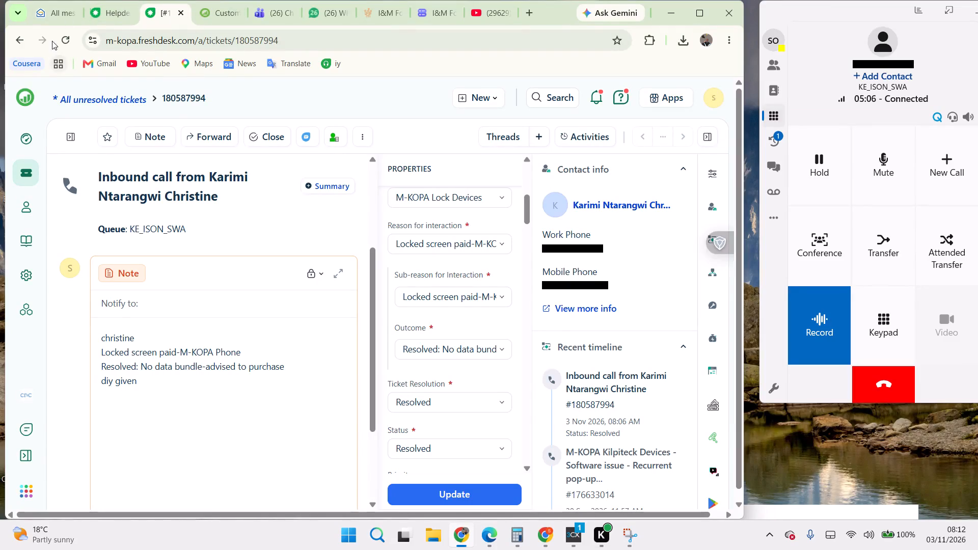
Recheck the caller's account info and device usage state in the M-KOPA CRM, and return to the inbound call ticket in Freshdesk.
left_click(210, 16)
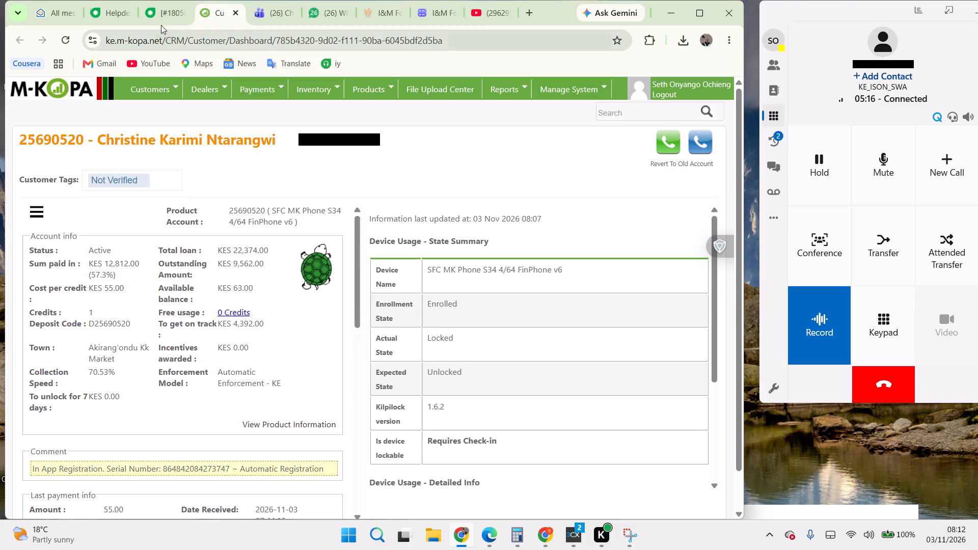
left_click(160, 11)
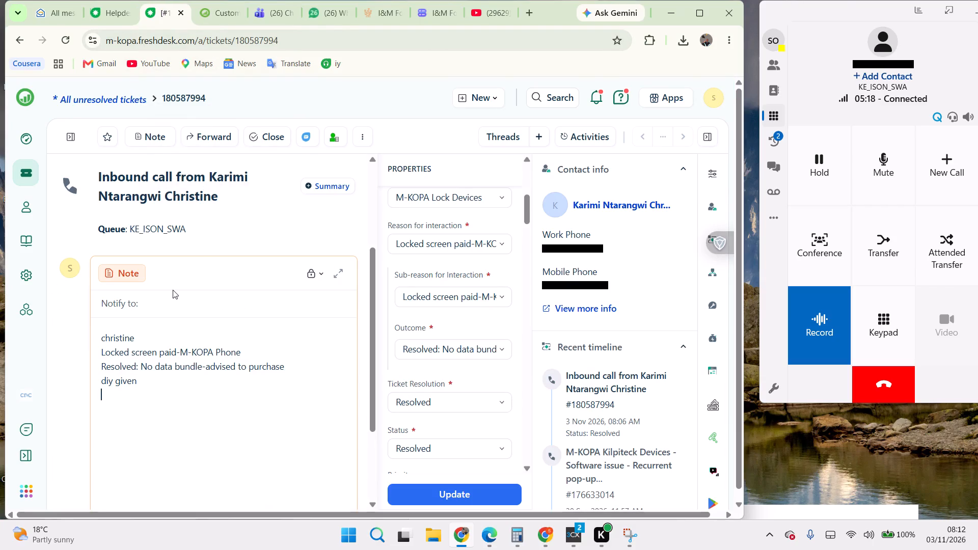
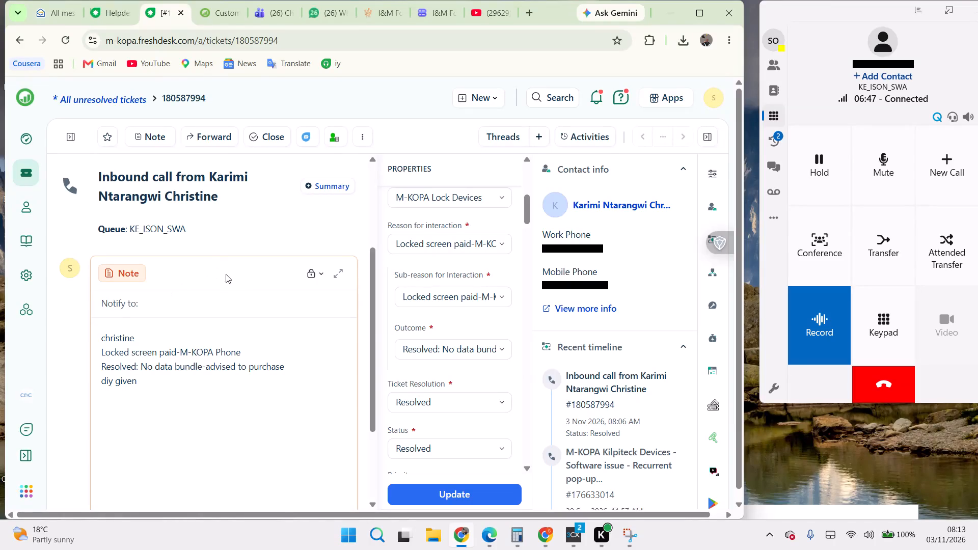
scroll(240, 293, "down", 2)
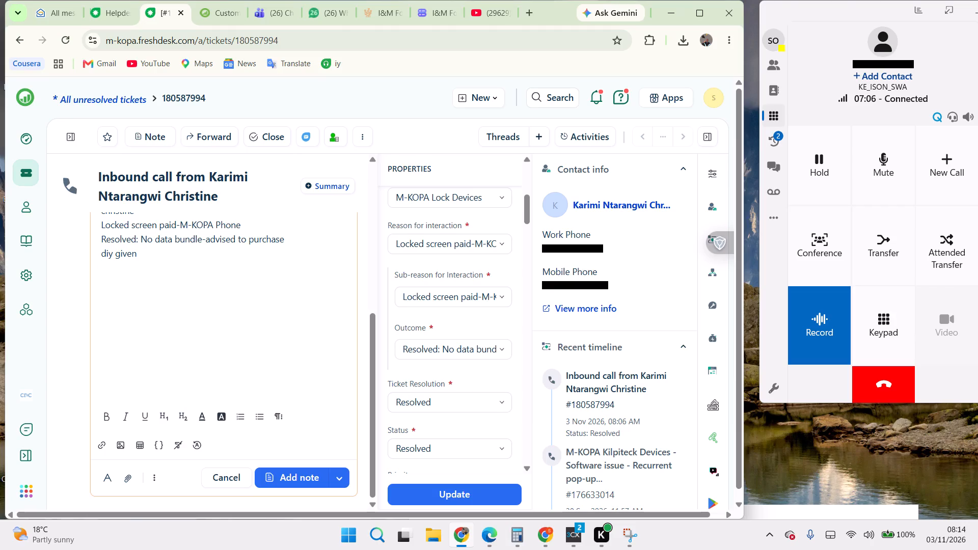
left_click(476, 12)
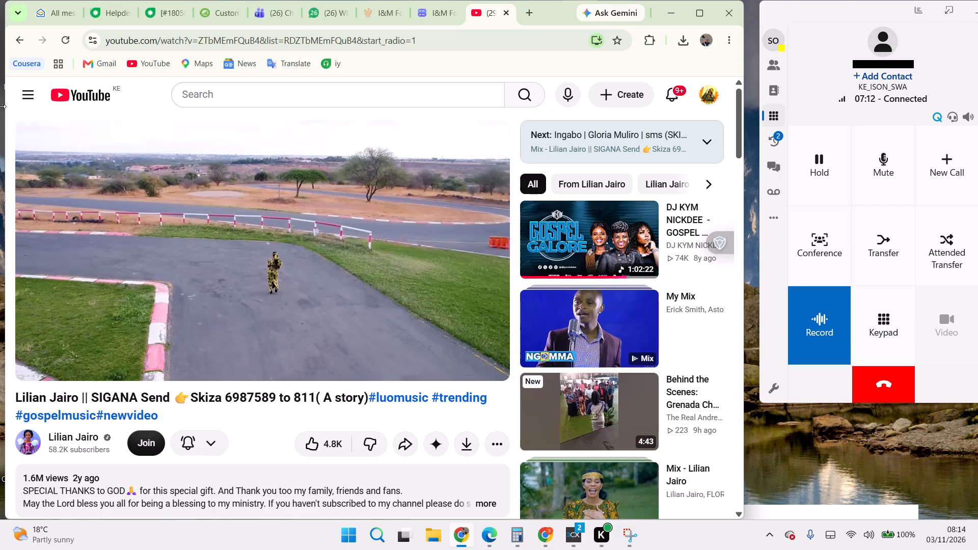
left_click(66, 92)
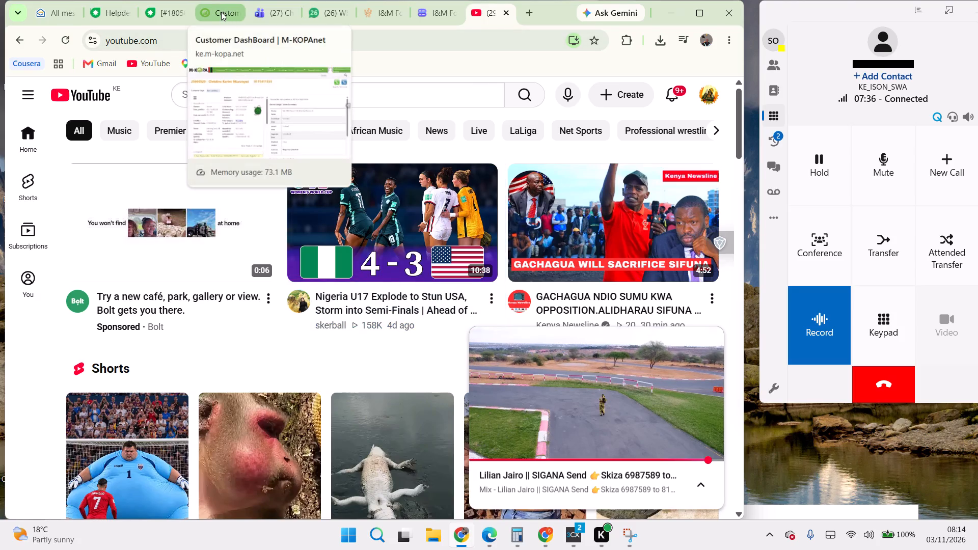
Return to the locked-phone call ticket in Freshdesk, review the drafted note and submit the ticket's property update.
left_click(165, 17)
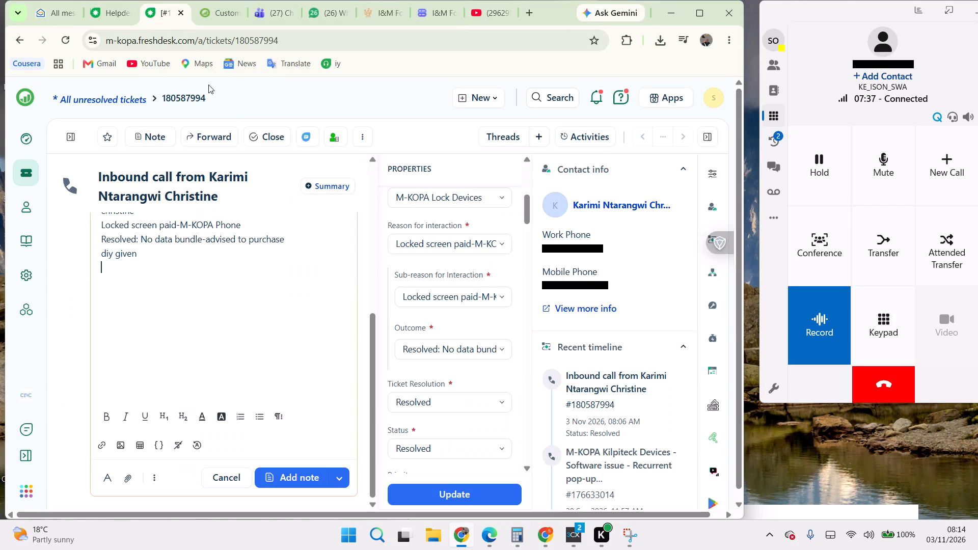
scroll(212, 327, "up", 3)
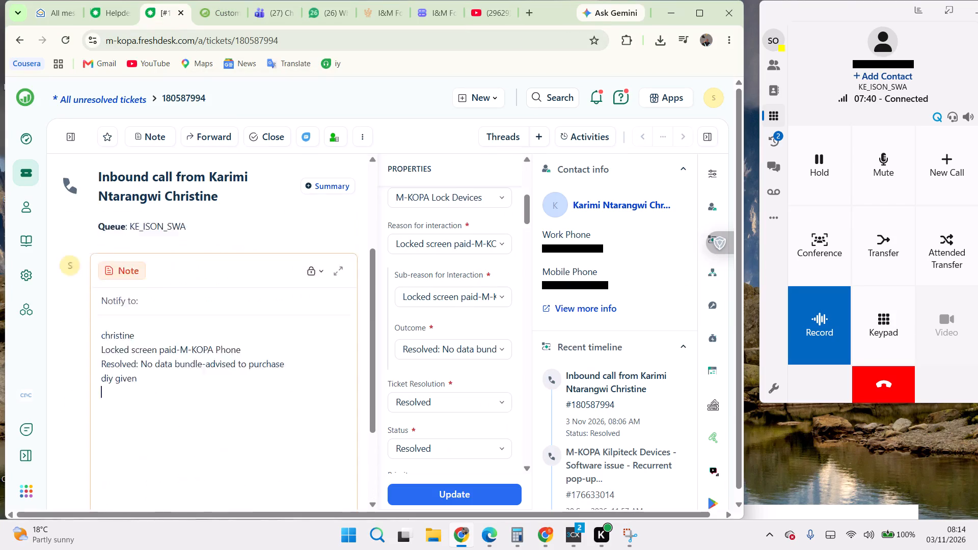
scroll(212, 327, "down", 1)
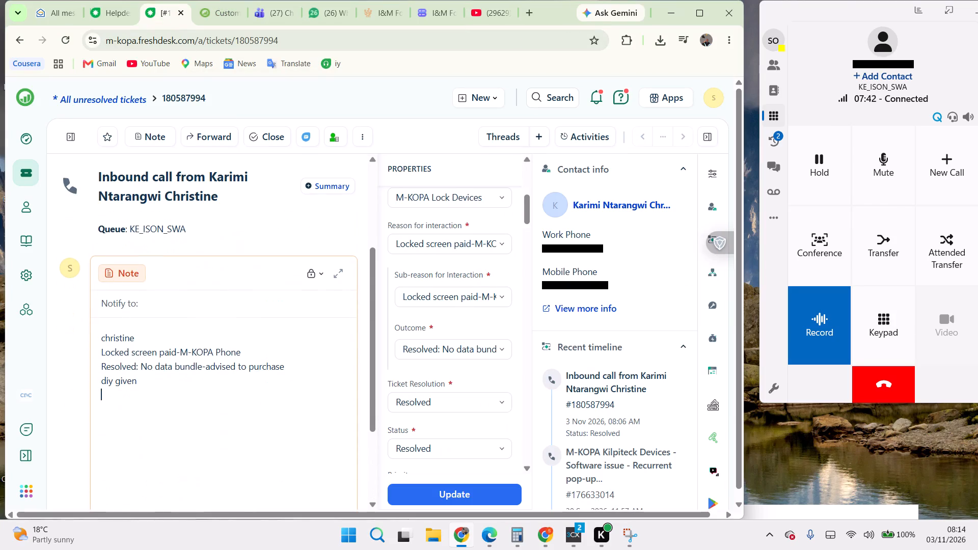
scroll(212, 327, "down", 1)
scroll(404, 374, "up", 1)
scroll(404, 374, "down", 1)
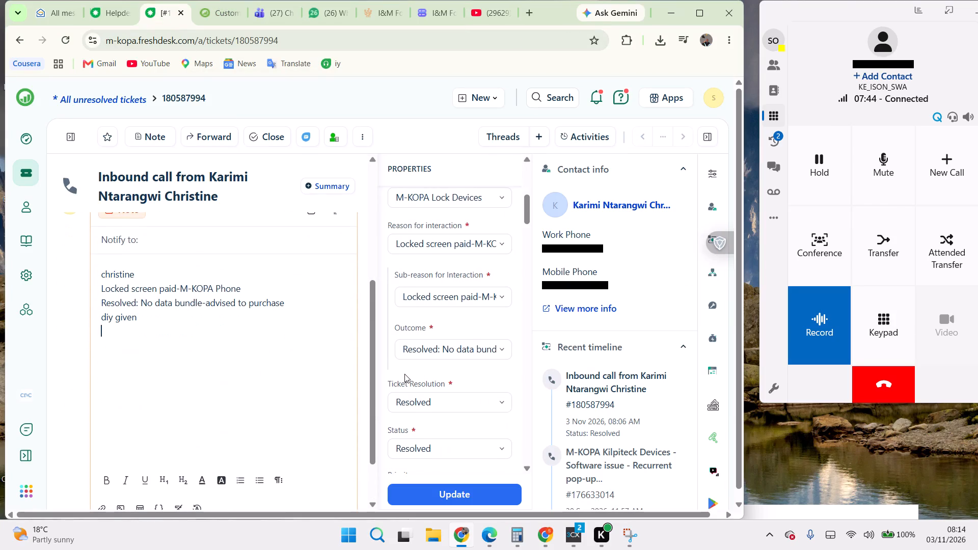
scroll(404, 374, "down", 2)
left_click(437, 496)
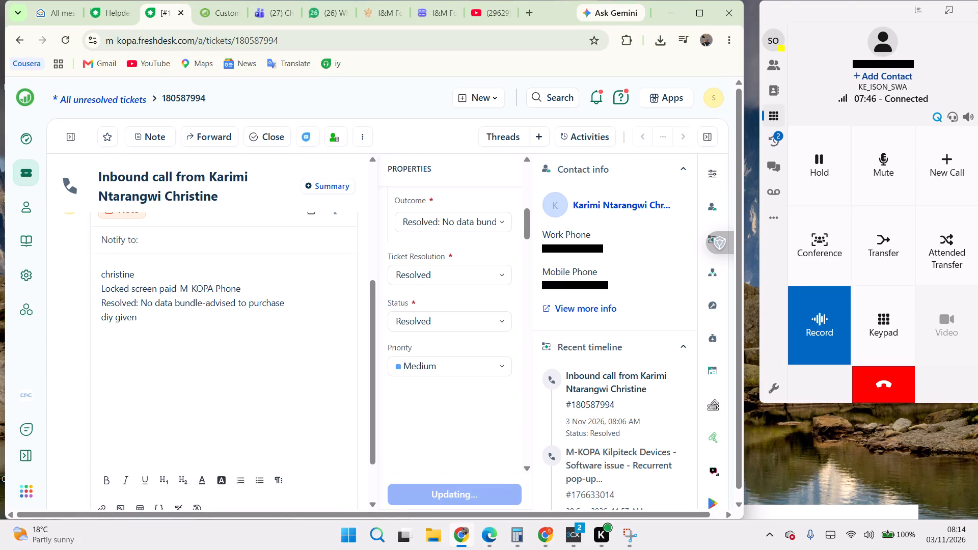
Add the drafted private note about the locked paid M-KOPA phone to the ticket, and submit the property update again.
scroll(296, 454, "down", 1)
scroll(296, 454, "up", 1)
scroll(296, 454, "down", 1)
scroll(296, 454, "up", 1)
scroll(296, 454, "down", 1)
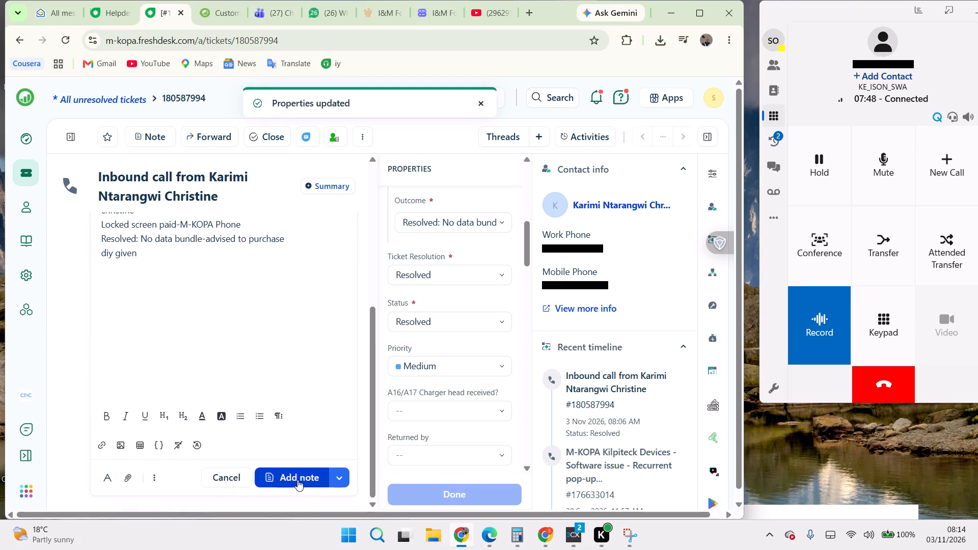
left_click(297, 480)
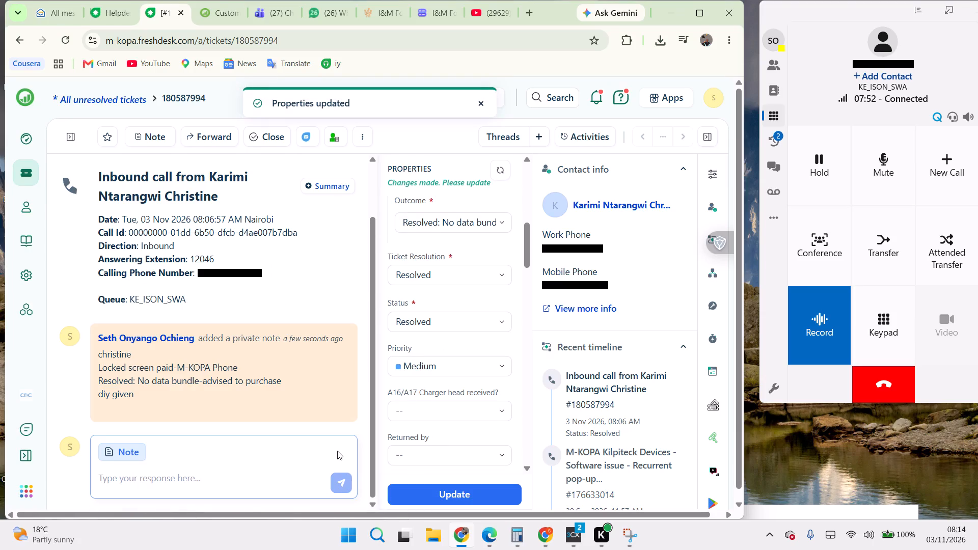
left_click(418, 492)
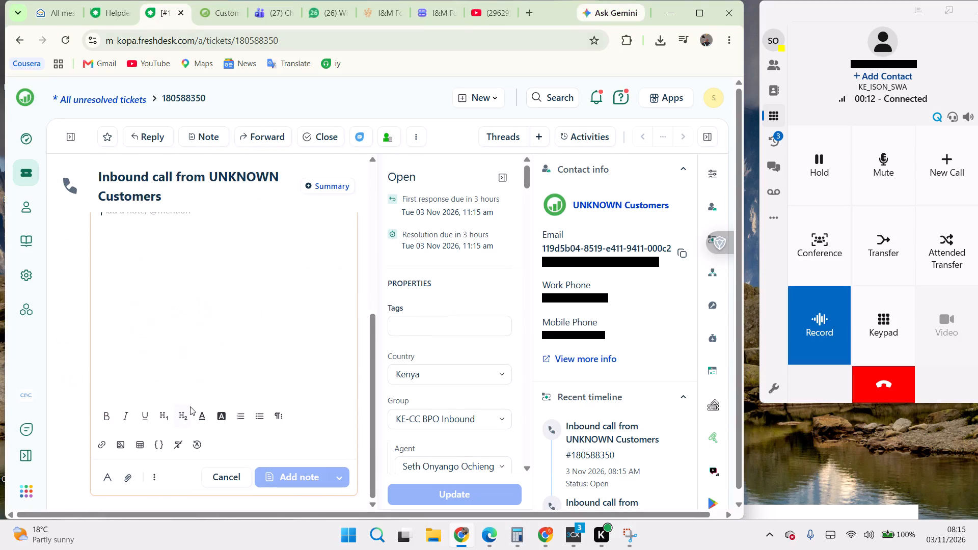
type("silent")
key("space")
Set the new ticket's interaction category to General Inquiry and its reason for interaction to Call issue.
scroll(432, 334, "down", 2)
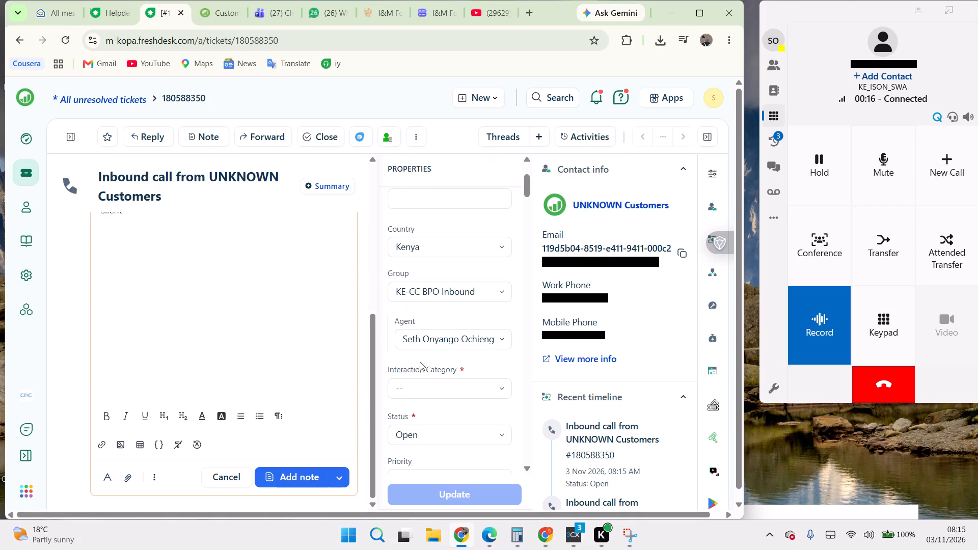
left_click(421, 395)
type("gen")
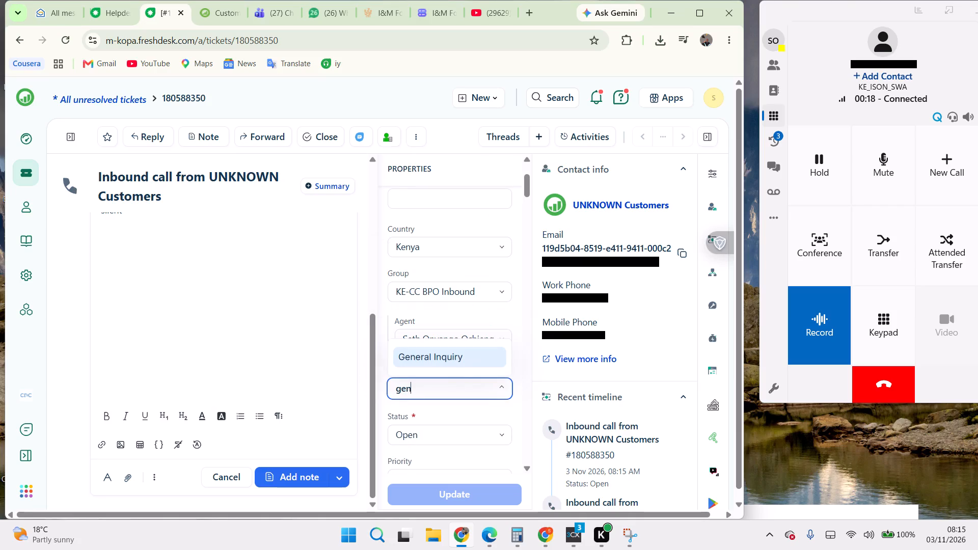
left_click(424, 354)
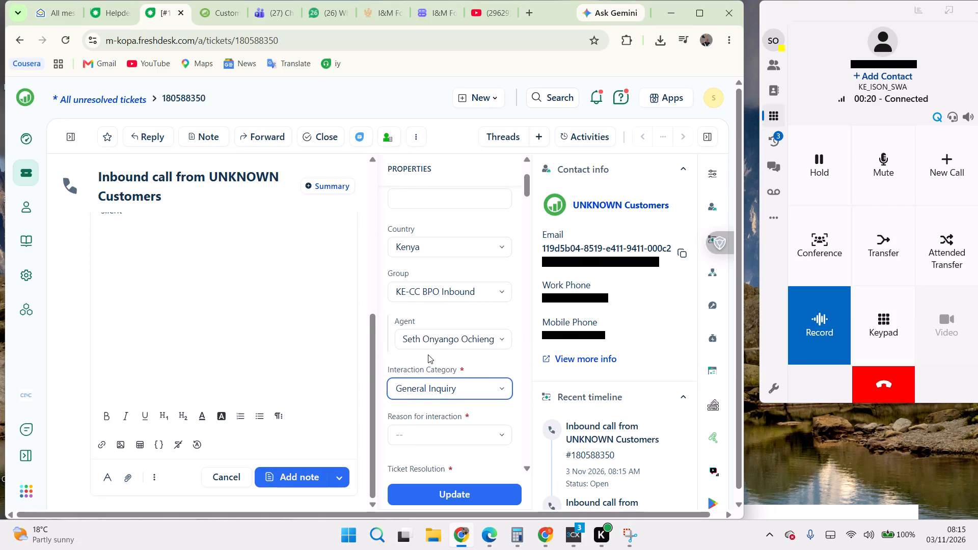
scroll(432, 402, "down", 1)
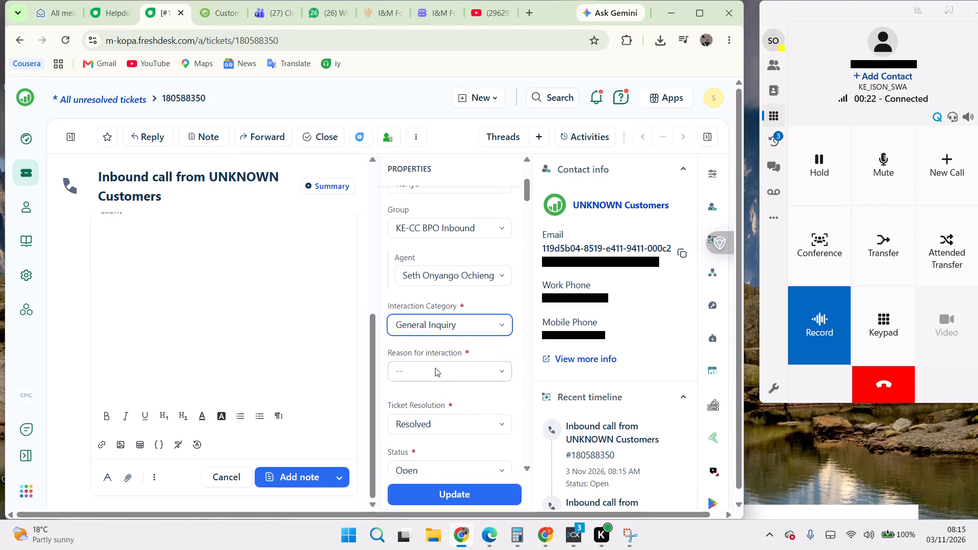
left_click(435, 368)
left_click(428, 470)
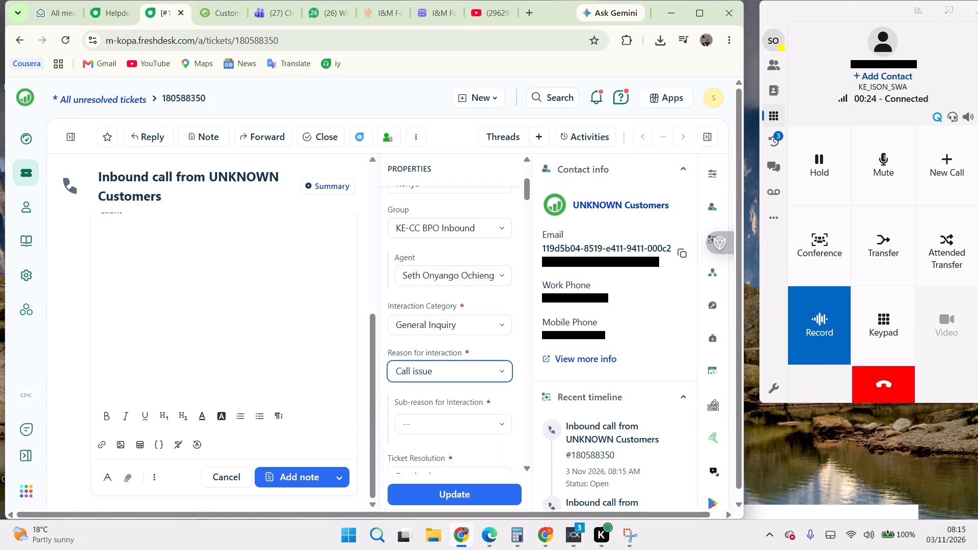
Set the ticket's sub-reason for interaction to Silent call.
left_click(422, 422)
left_click(432, 317)
End the connected customer call in the 3CX softphone.
left_click(883, 388)
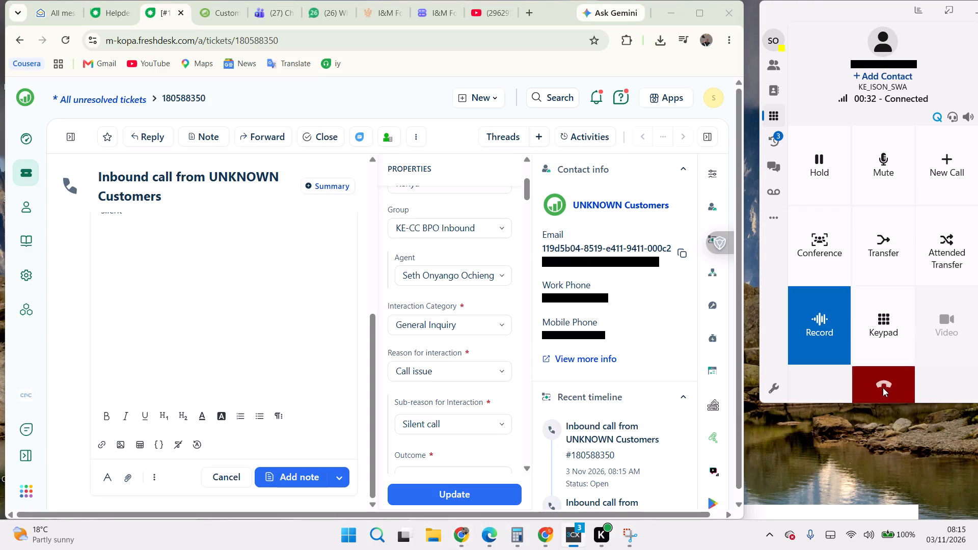
Set the ticket's outcome to "Background noise, no speech" and its status to Resolved, and save the properties.
scroll(446, 453, "down", 2)
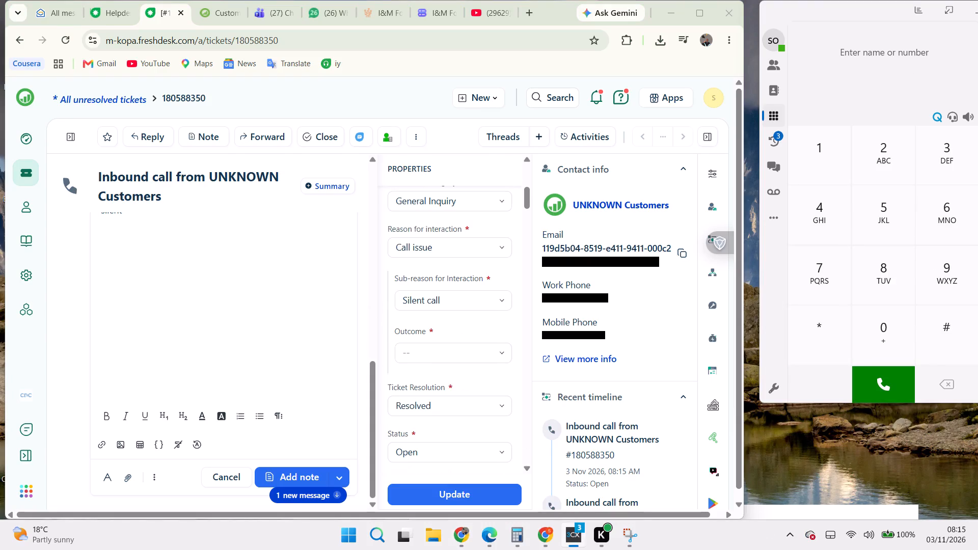
left_click(453, 348)
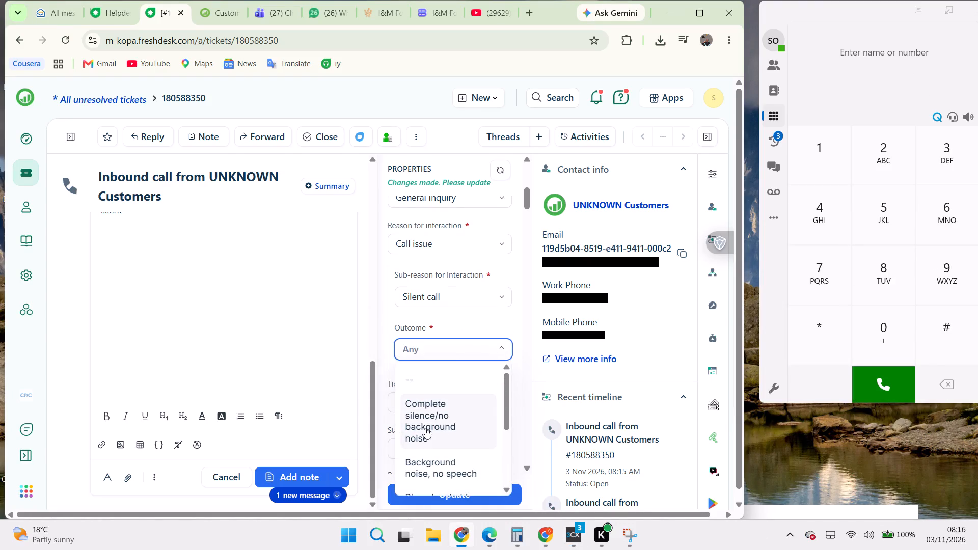
left_click(430, 465)
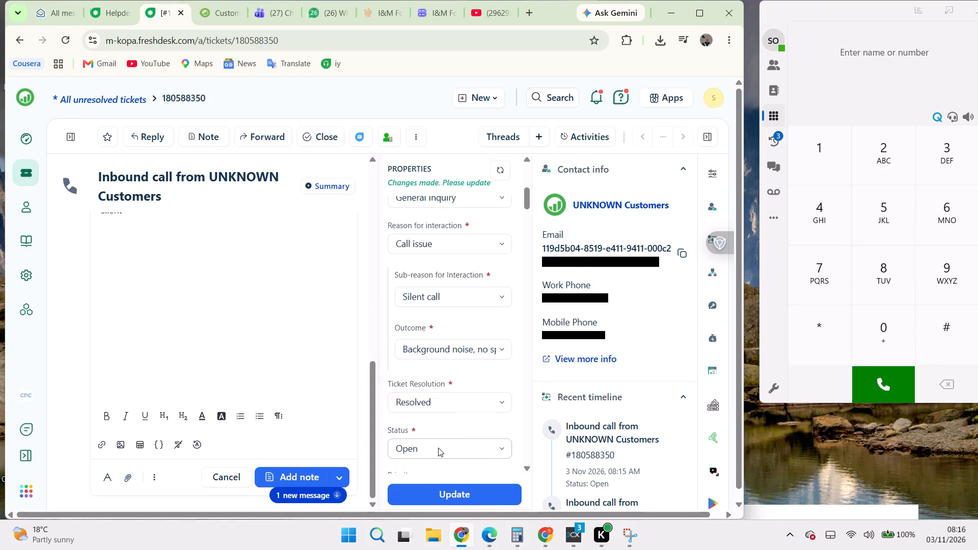
left_click(438, 448)
left_click(418, 394)
left_click(430, 492)
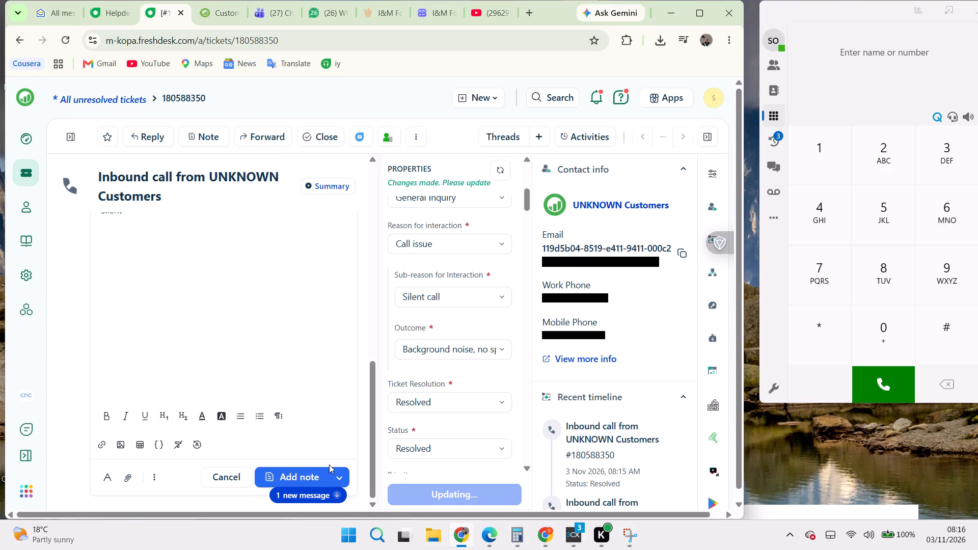
Add the drafted private note "silent" to the ticket.
left_click(301, 475)
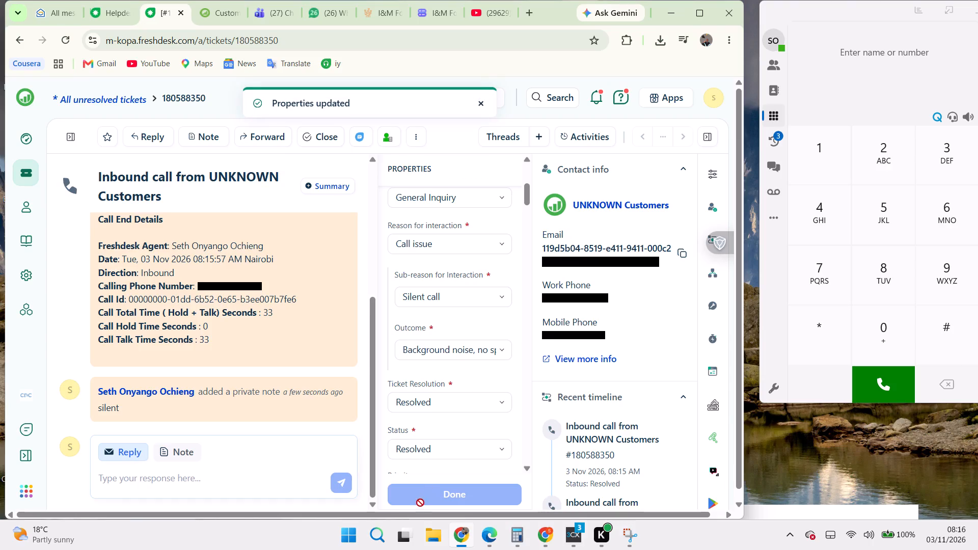
Open the CDC Softphone in Freshdesk and save the silent call ticket's properties again.
left_click(21, 393)
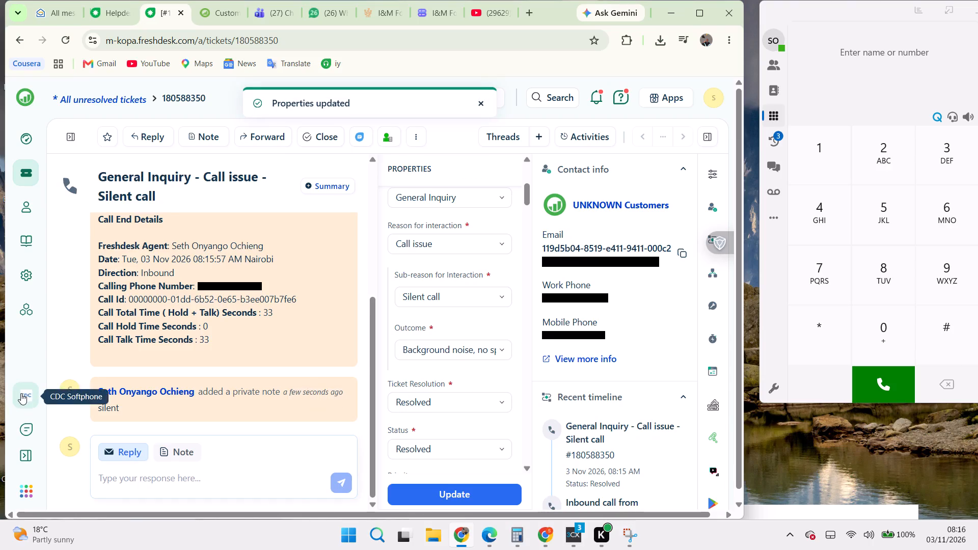
left_click(21, 393)
left_click(439, 489)
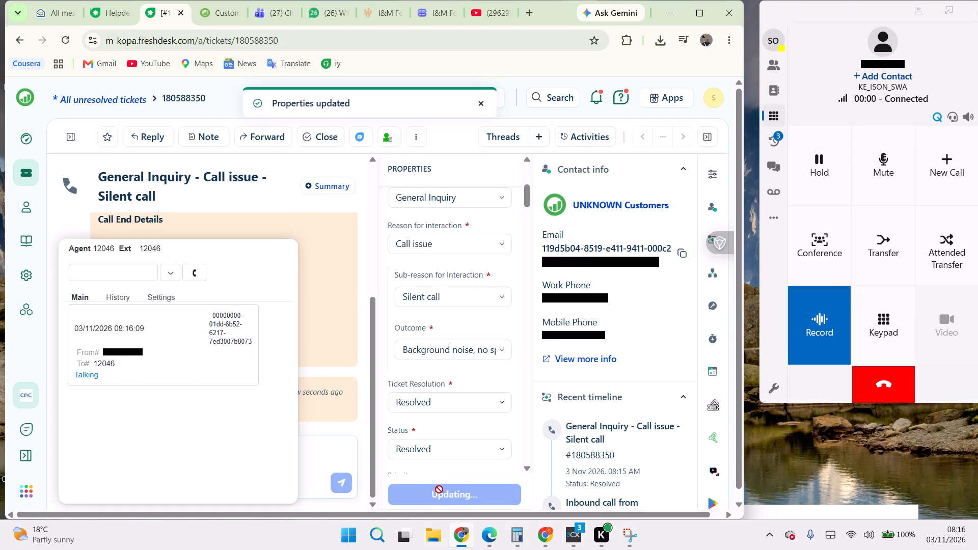
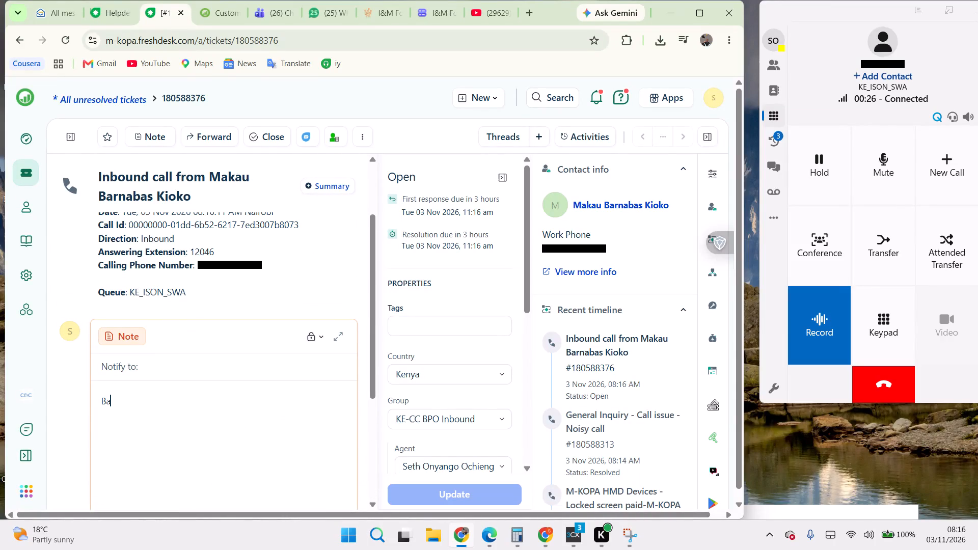
Finish entering the caller's first name as the opening line of the inbound call ticket's draft note.
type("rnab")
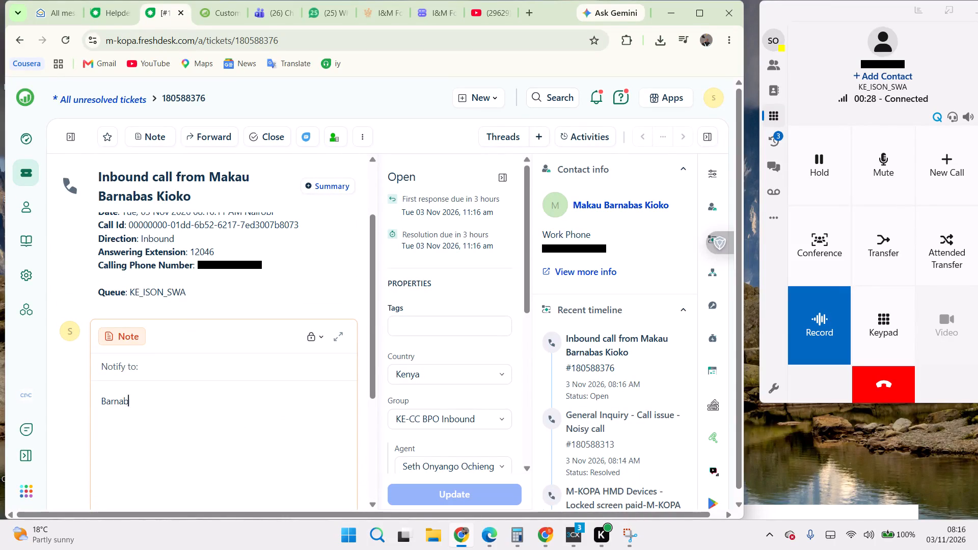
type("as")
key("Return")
Open the caller's Customer Dashboard from the ticket and switch to the M-KOPA customer dashboard left open from earlier.
left_click(330, 139)
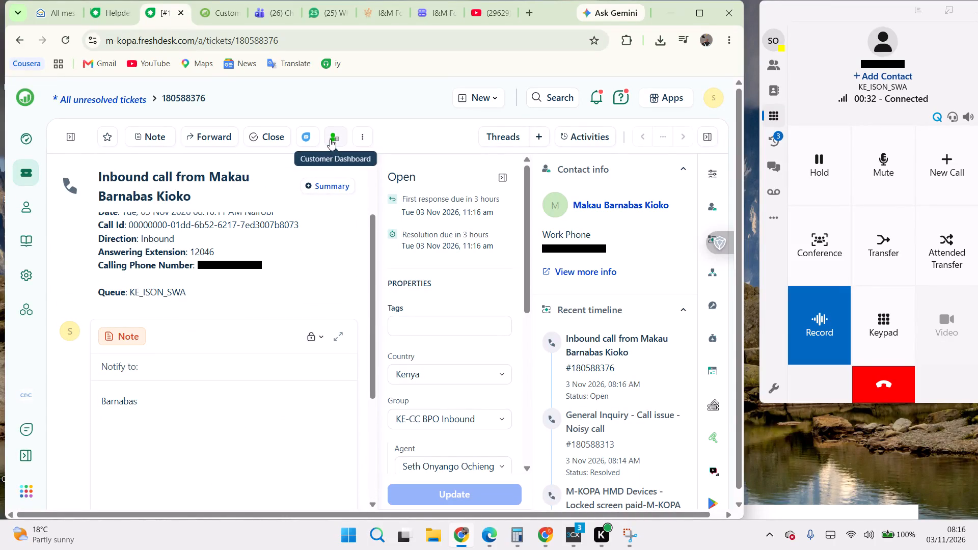
left_click(244, 9)
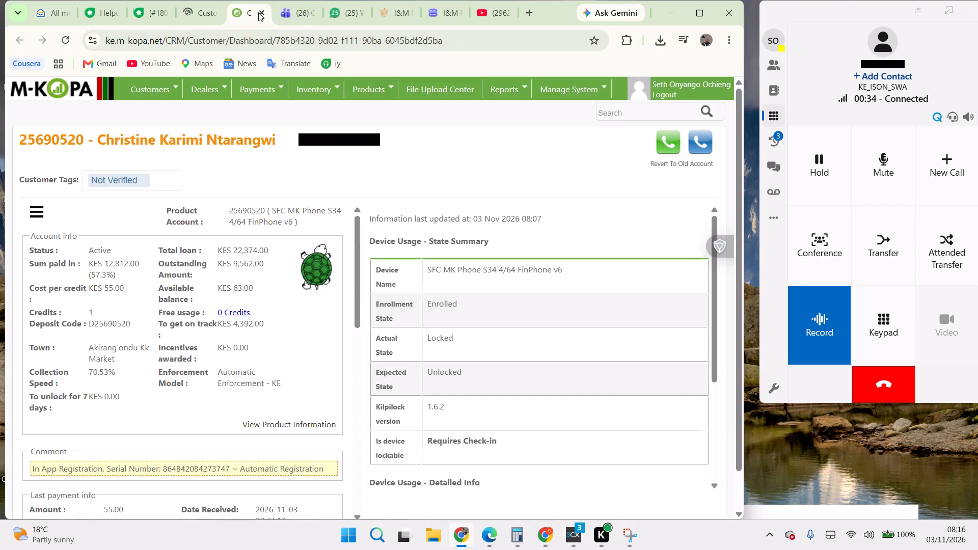
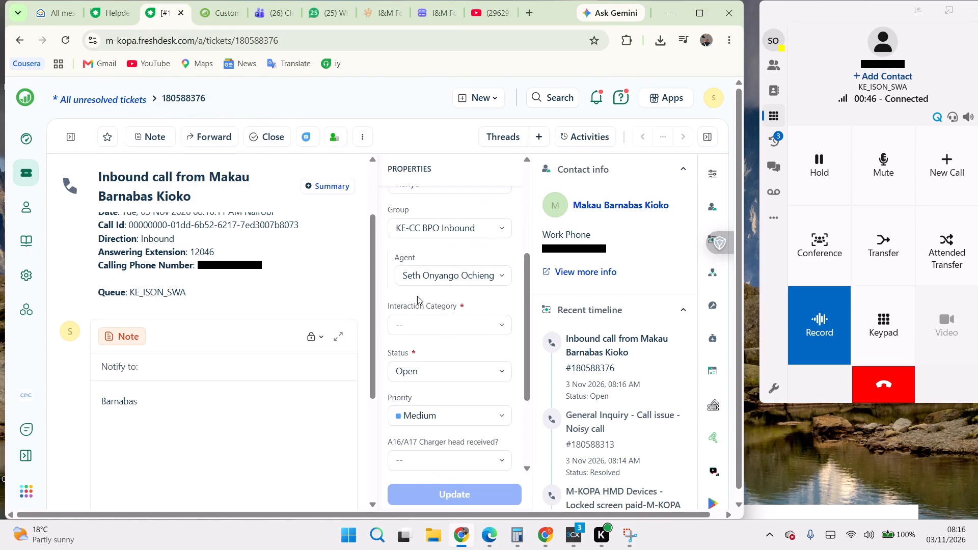
Set the ticket's interaction category to M-KOPA HMD Devices, with reason and sub-reason Locked screen paid-M-KOPA Phone, checking the customer's CRM dashboard for the device state.
left_click(424, 322)
left_click(433, 398)
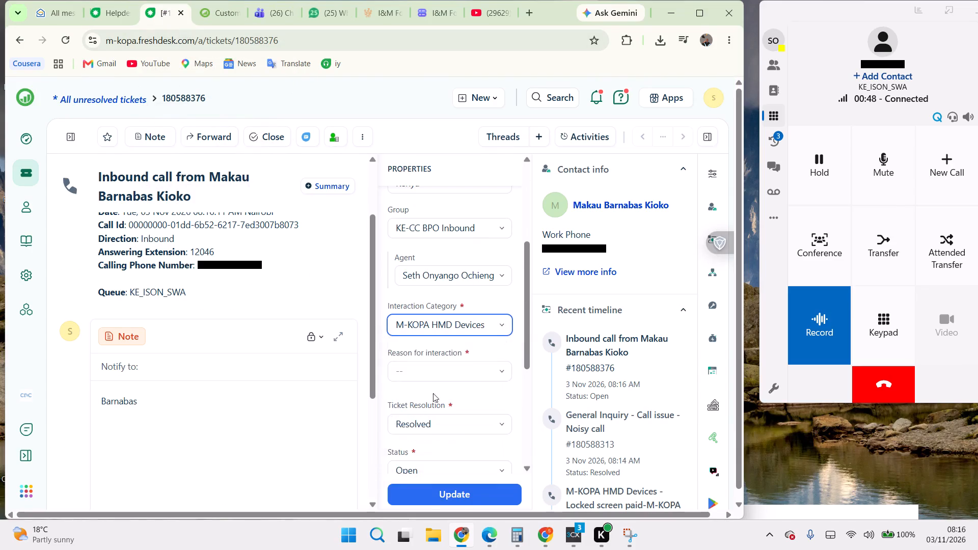
left_click(441, 374)
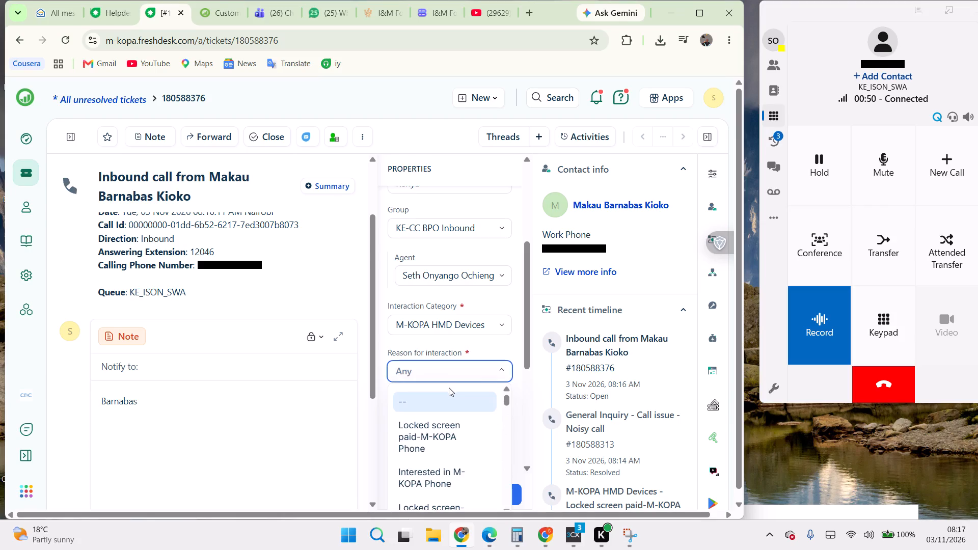
left_click(223, 23)
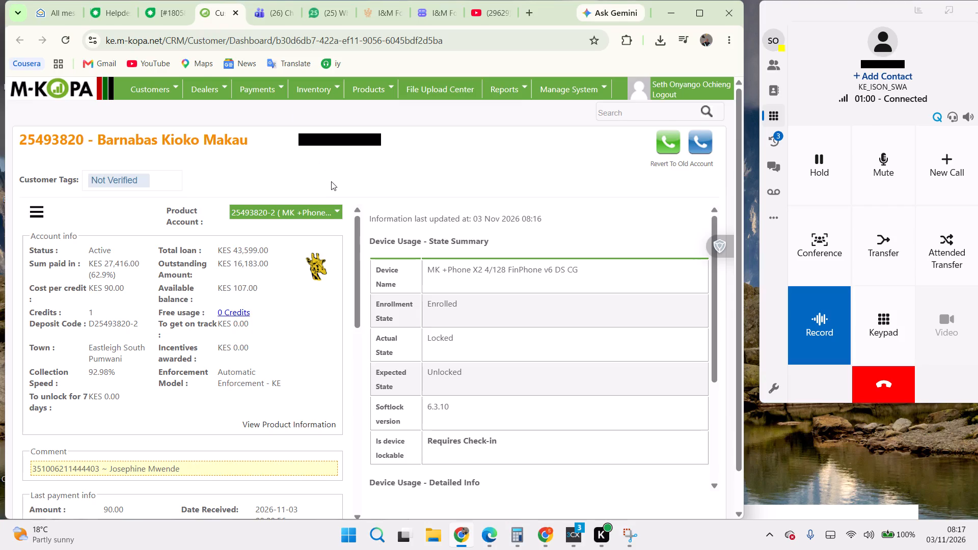
left_click(172, 16)
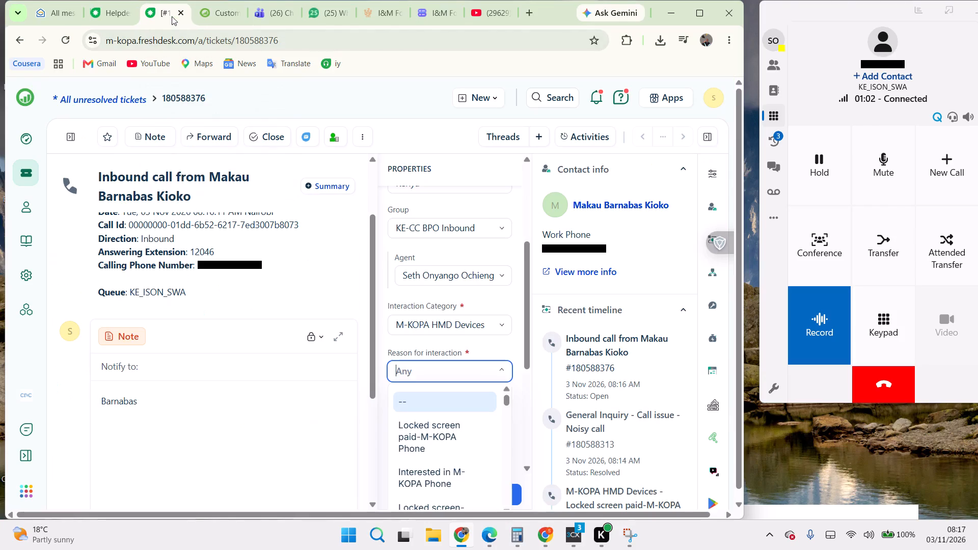
scroll(335, 369, "down", 1)
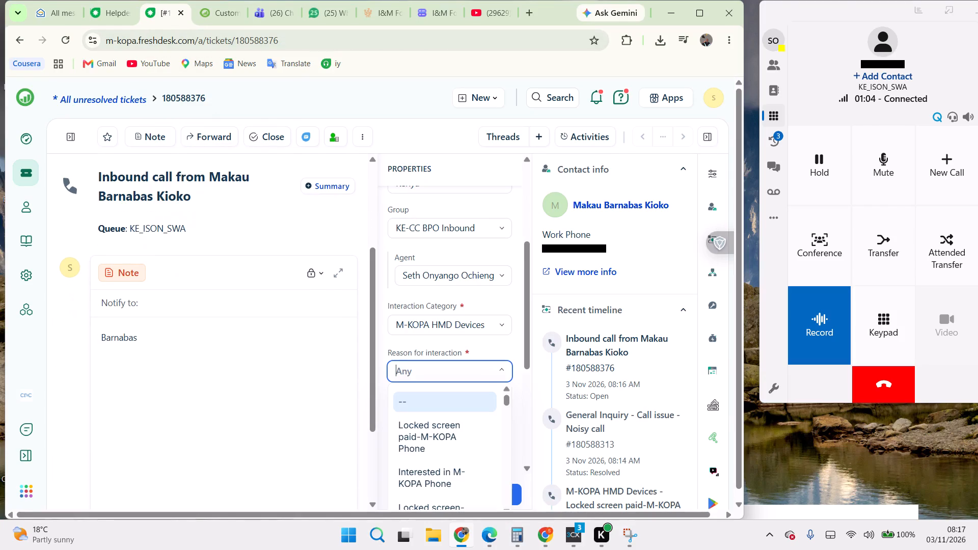
left_click(424, 442)
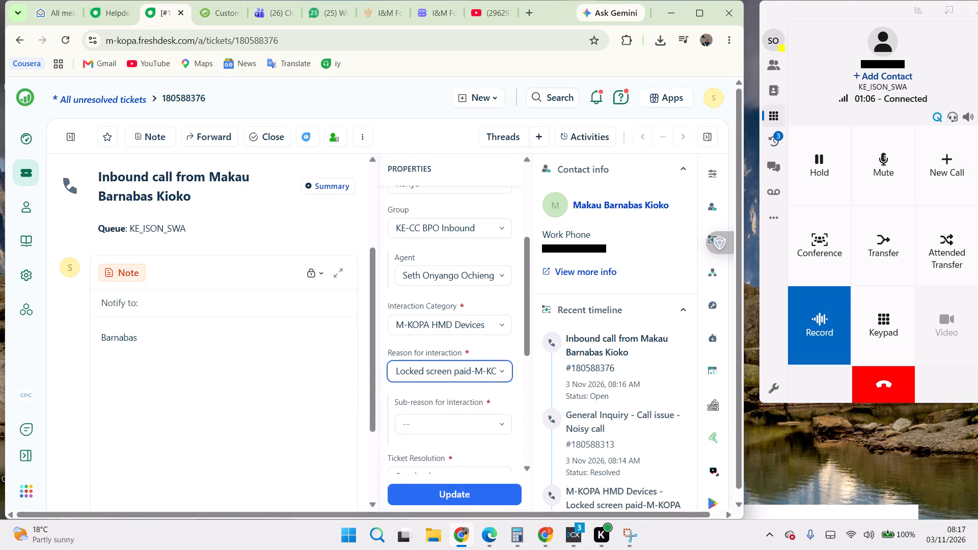
left_click(456, 425)
left_click(428, 334)
Set the ticket's outcome to "Resolved: No data bundle-advised to purchase" and its status to Resolved.
scroll(428, 334, "down", 1)
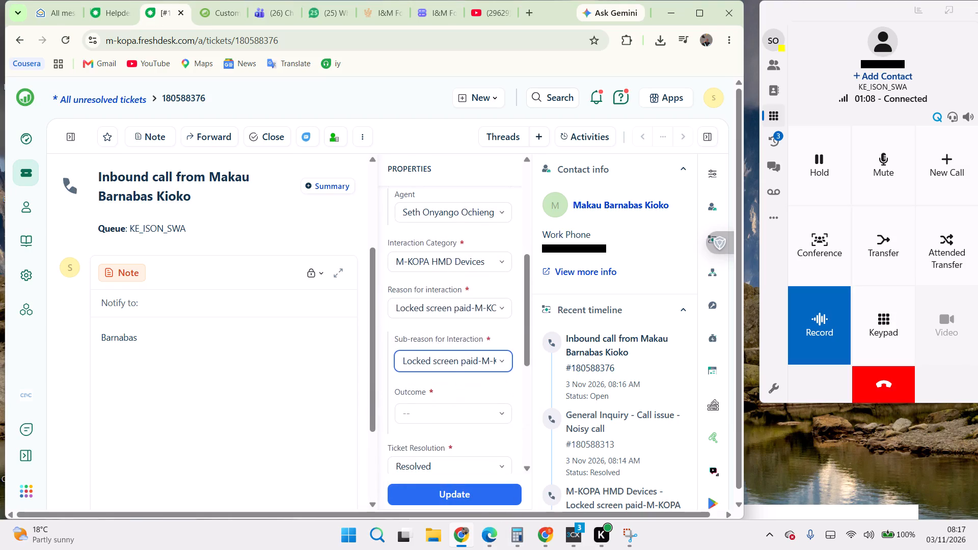
left_click(445, 409)
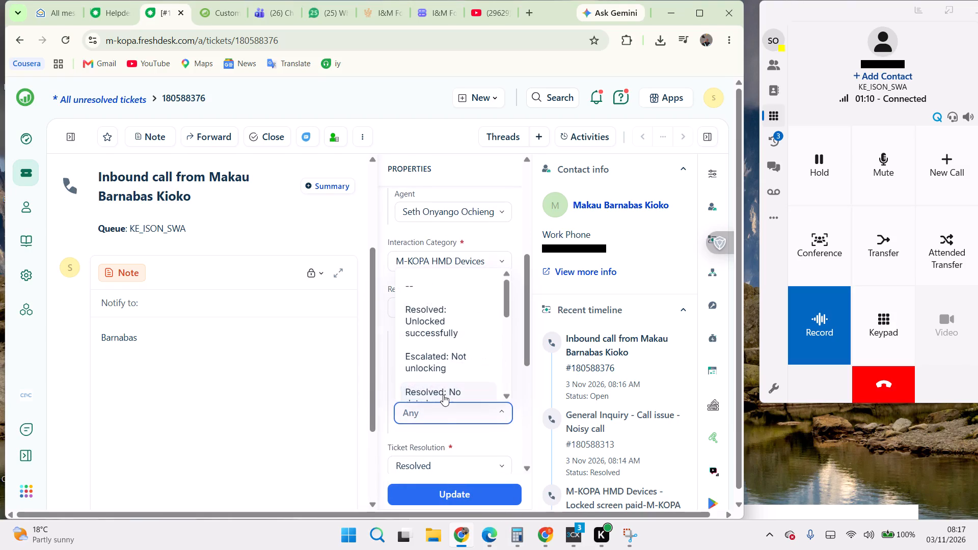
left_click(443, 395)
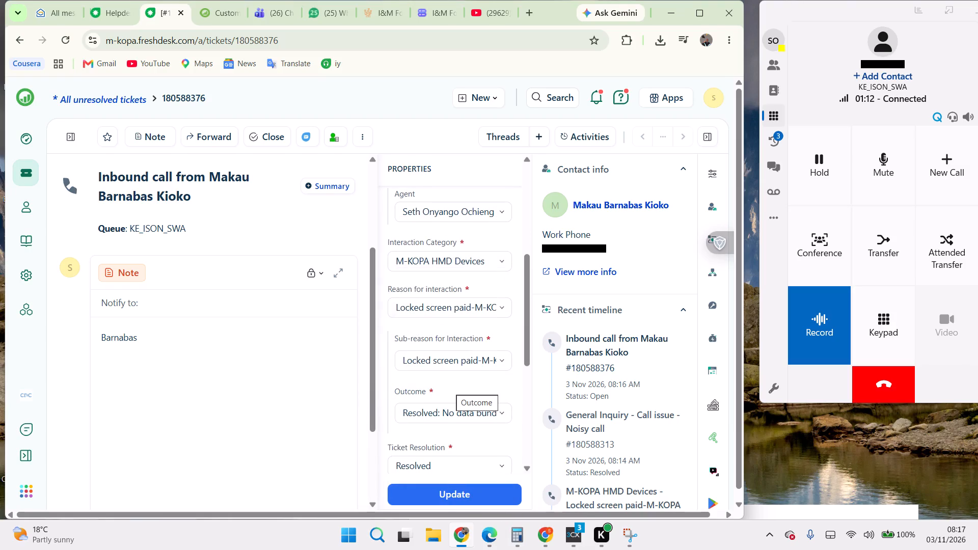
scroll(450, 386, "down", 1)
left_click(433, 453)
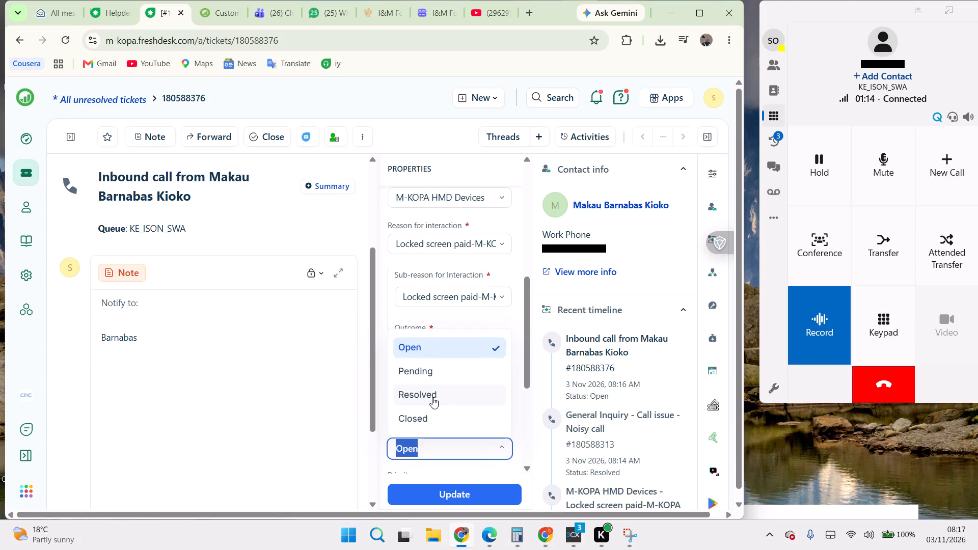
left_click(432, 394)
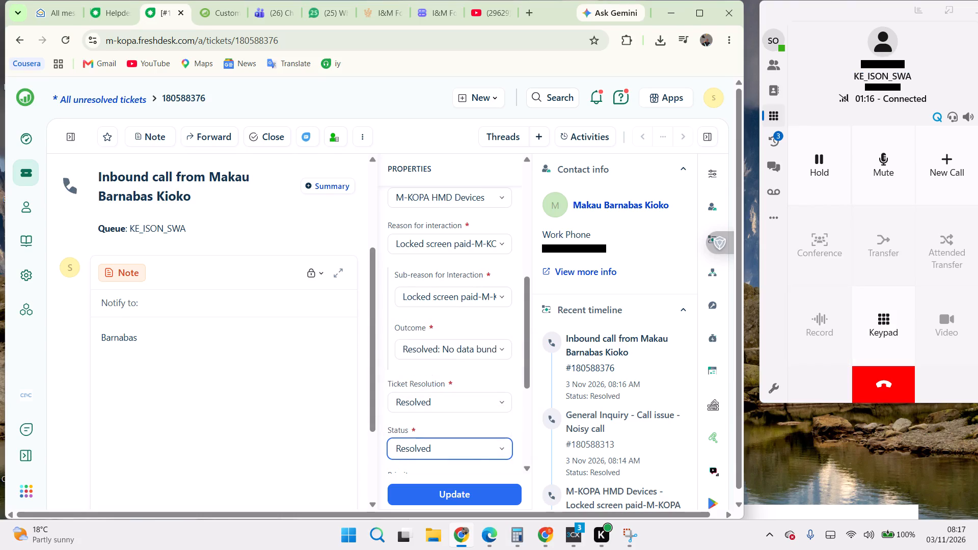
Copy the caller's phone number from the ticket and call the customer back in the 3CX softphone with the prefix 90.
scroll(226, 308, "up", 1)
scroll(226, 308, "down", 4)
scroll(226, 308, "up", 1)
scroll(226, 308, "down", 1)
scroll(226, 308, "up", 3)
scroll(226, 308, "down", 1)
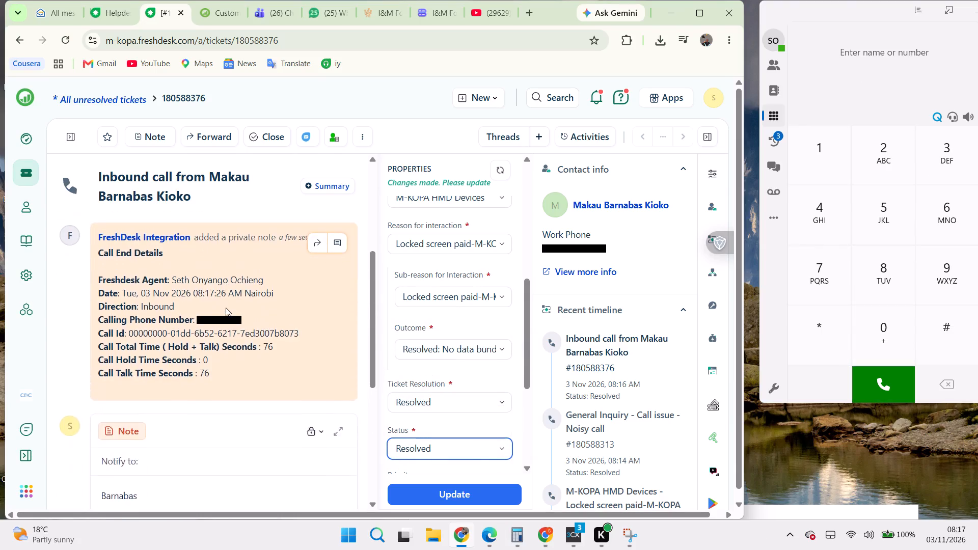
scroll(226, 308, "down", 1)
scroll(226, 308, "up", 4)
left_click_drag(216, 326, 281, 331)
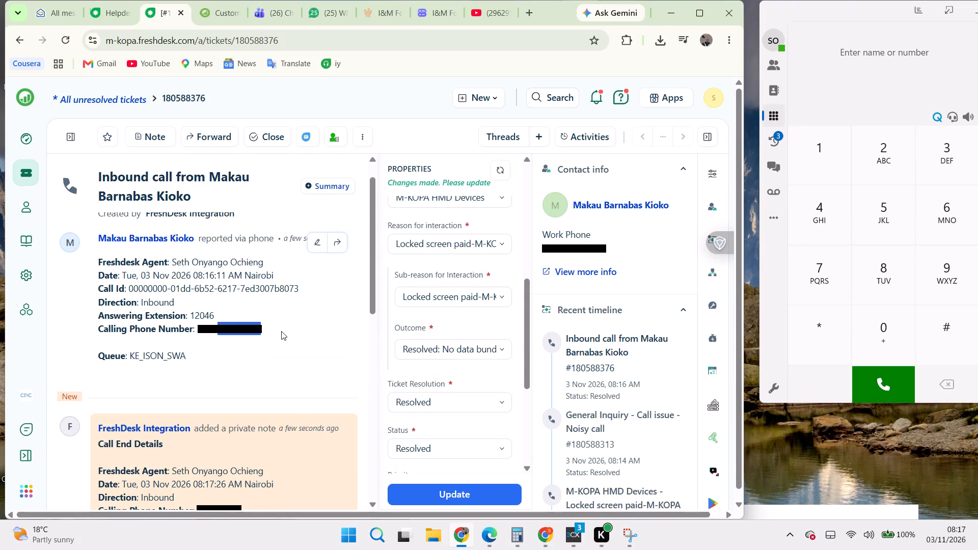
right_click(281, 331)
left_click(320, 346)
left_click(840, 61)
type("90")
key("ctrl+v")
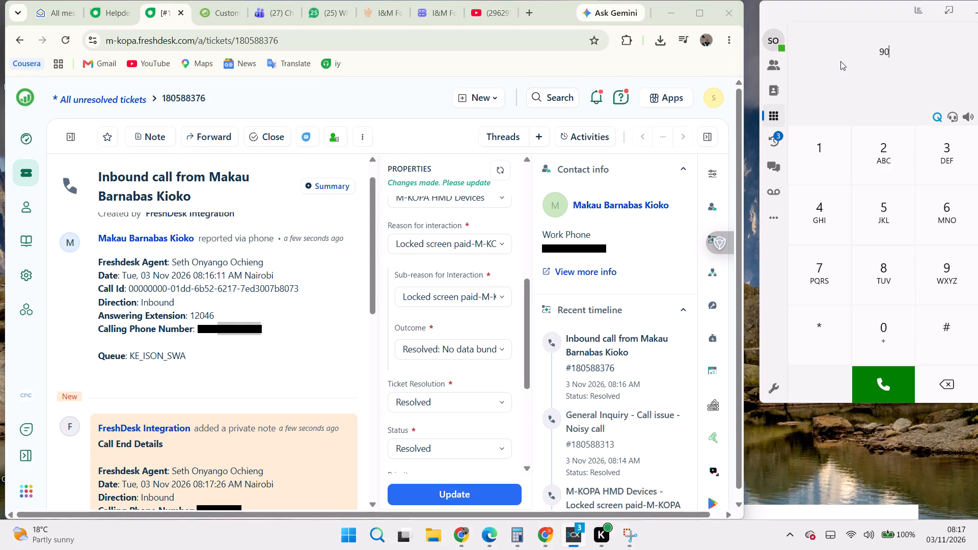
key("Return")
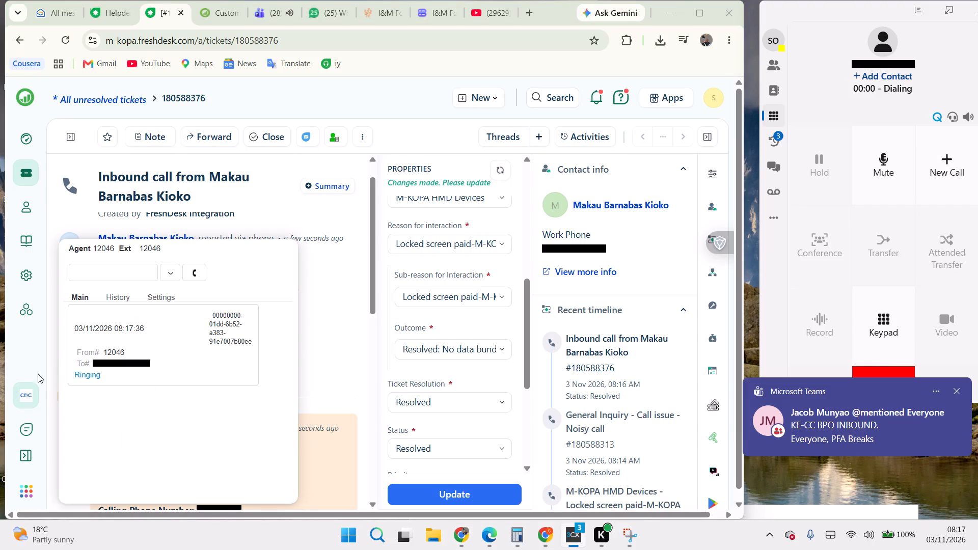
left_click(25, 390)
Copy the sub-reason "Locked screen paid-M-KOPA Phone" into the note draft below the customer's name.
scroll(197, 338, "down", 1)
scroll(197, 338, "up", 2)
scroll(197, 338, "down", 1)
scroll(197, 338, "up", 3)
scroll(197, 338, "down", 3)
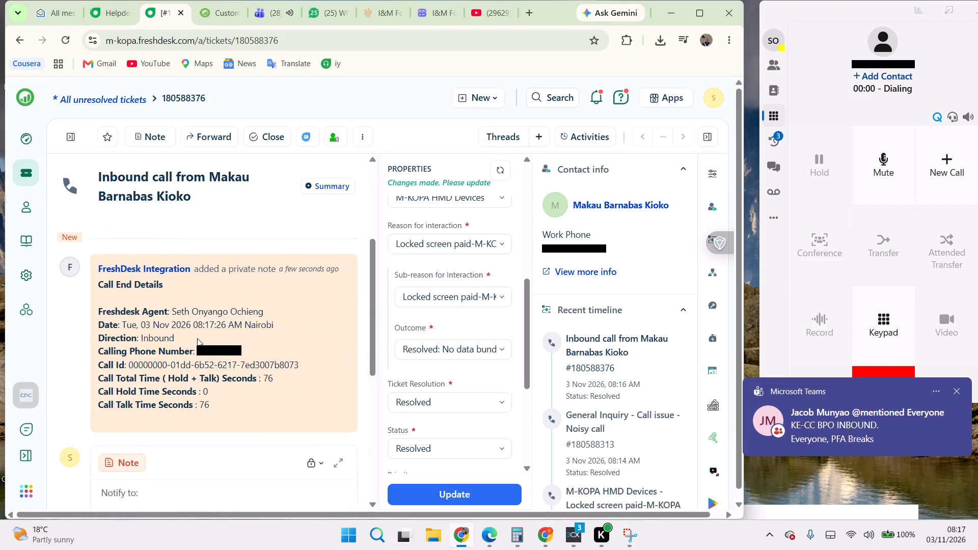
scroll(197, 338, "down", 3)
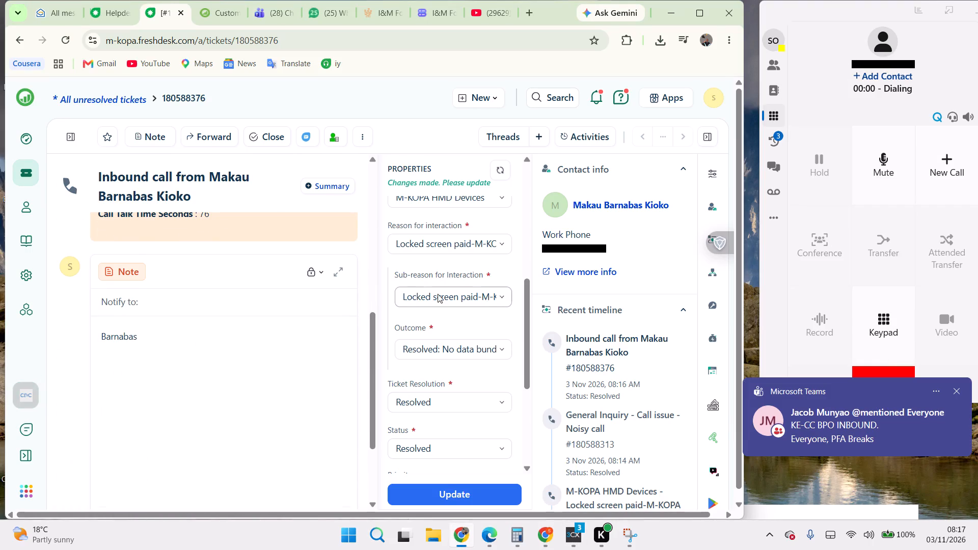
left_click(438, 294)
right_click(438, 294)
left_click(476, 256)
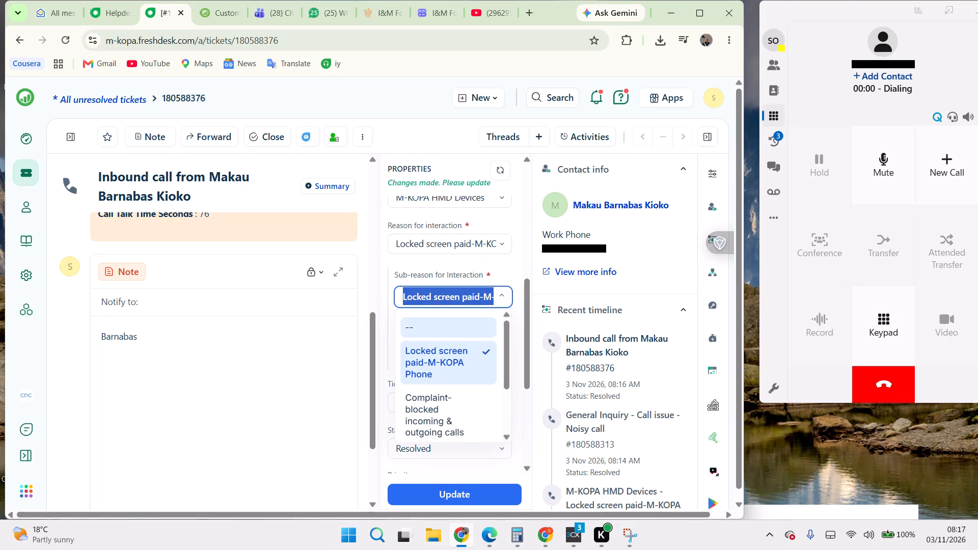
left_click(238, 348)
key("ctrl+v")
key("Return")
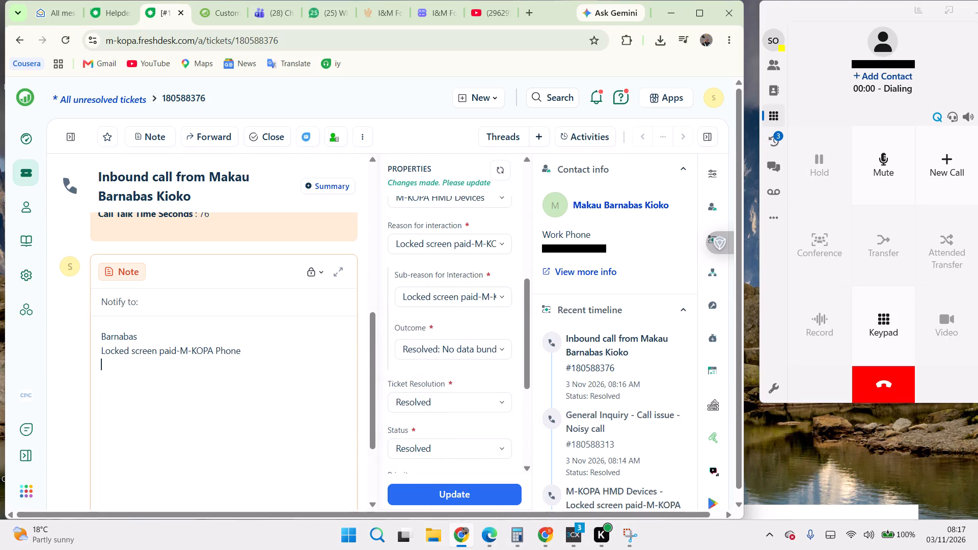
Add the copied outcome "Resolved: No data bundle-advised to purchase" and the line "diy given" to the note draft.
left_click(459, 342)
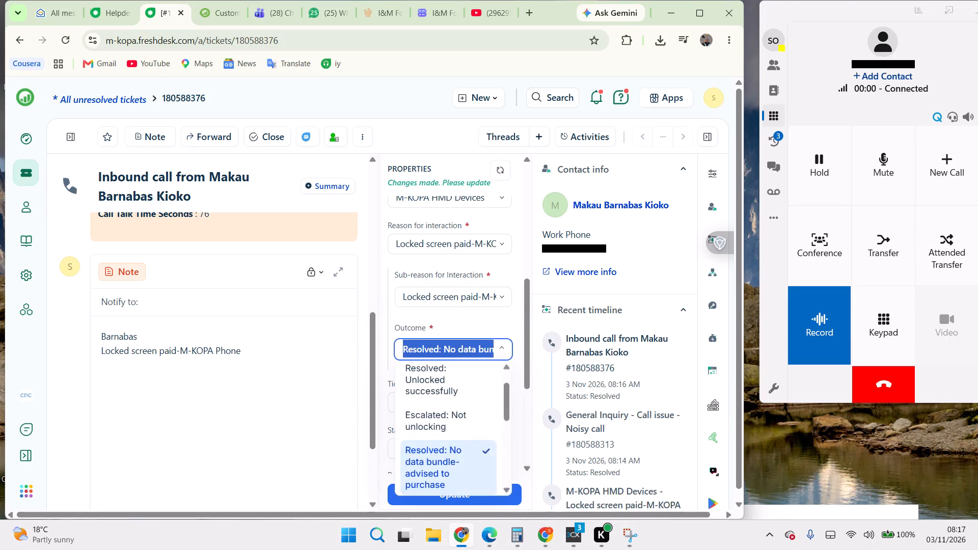
right_click(459, 342)
left_click(494, 254)
left_click(303, 373)
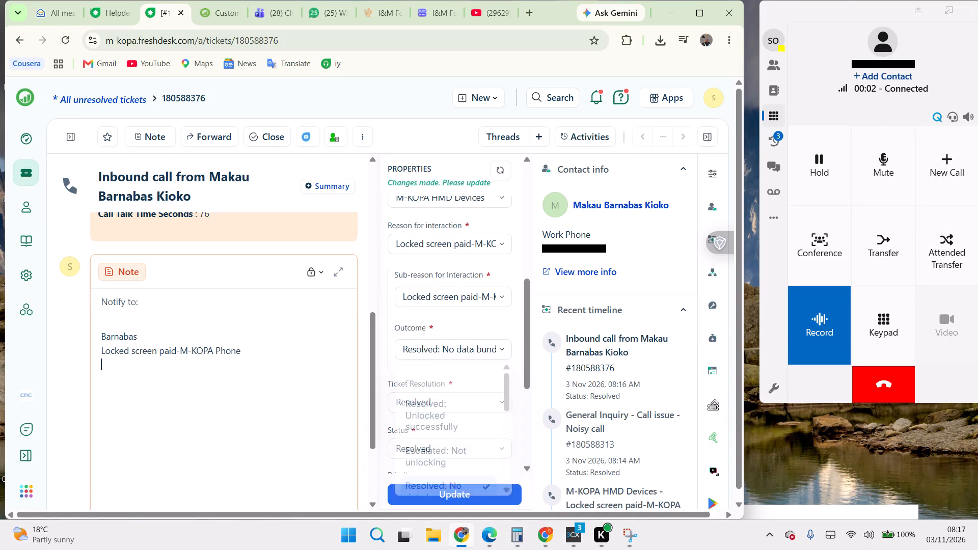
key("ctrl+v")
key("Return")
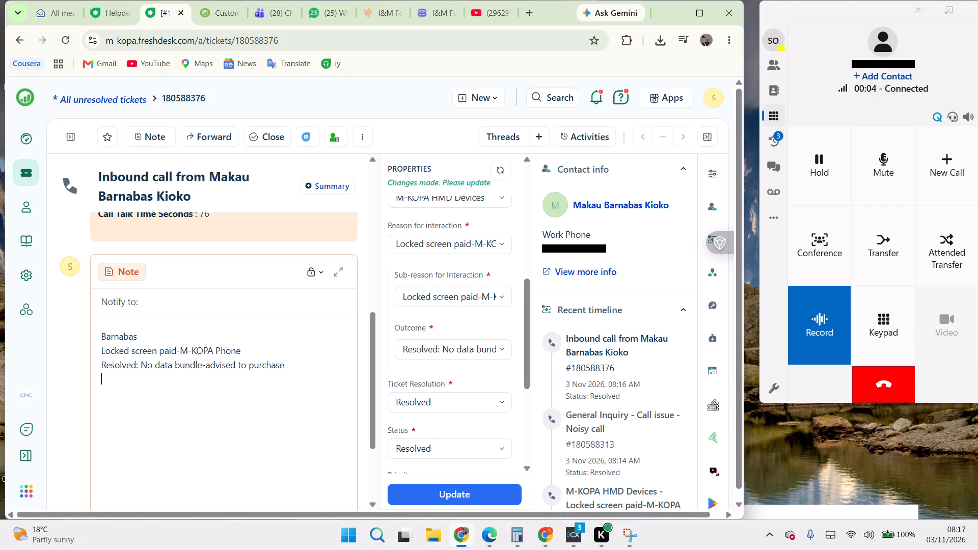
type("diy given")
key("space")
key("Return")
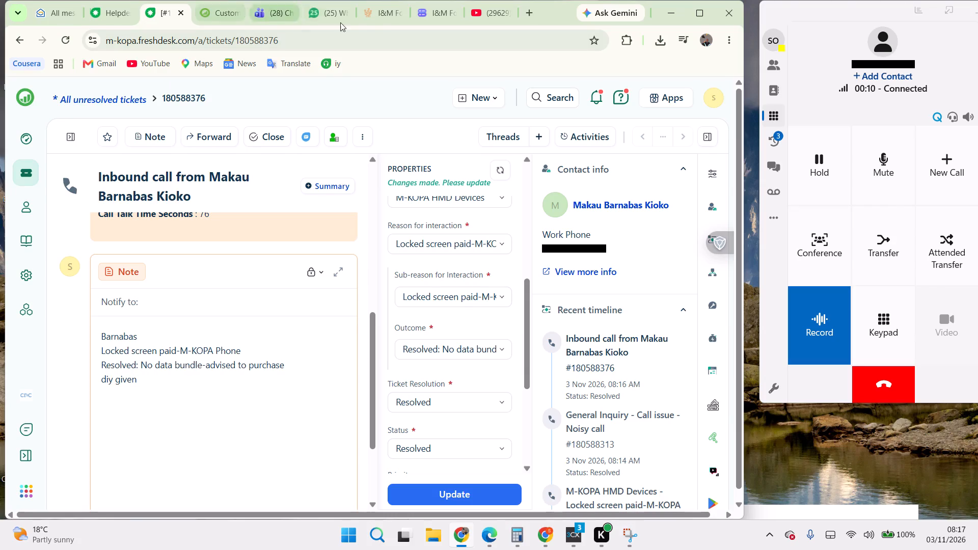
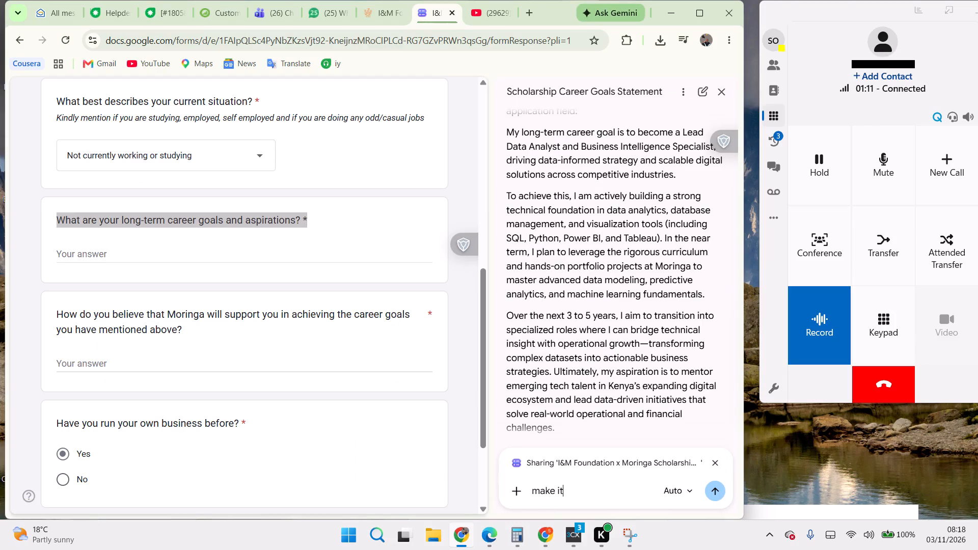
Ask Gemini to shorten the career goals statement with the prompt "make it one paragraph".
key("space")
type("two")
key("space")
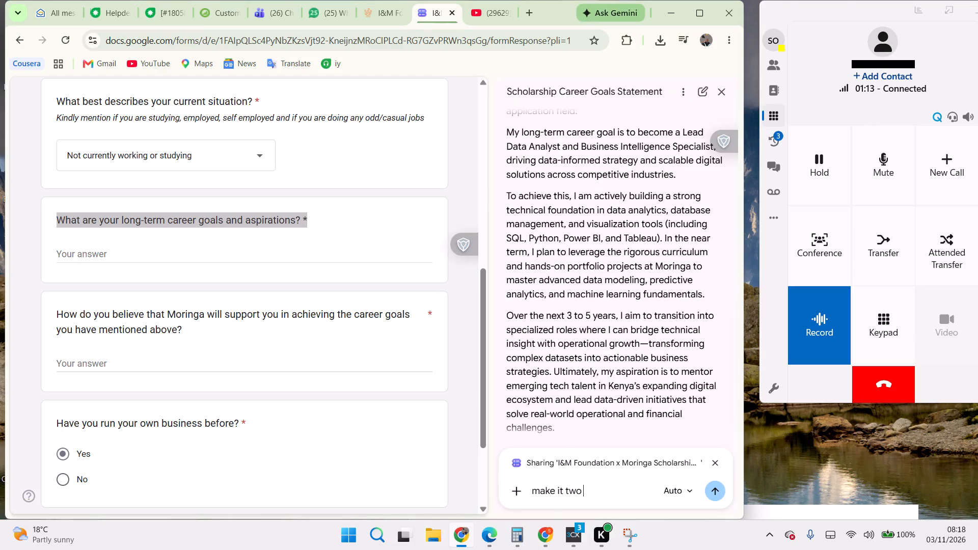
type("senten")
key("BackSpace")
key("BackSpace")
key("BackSpace")
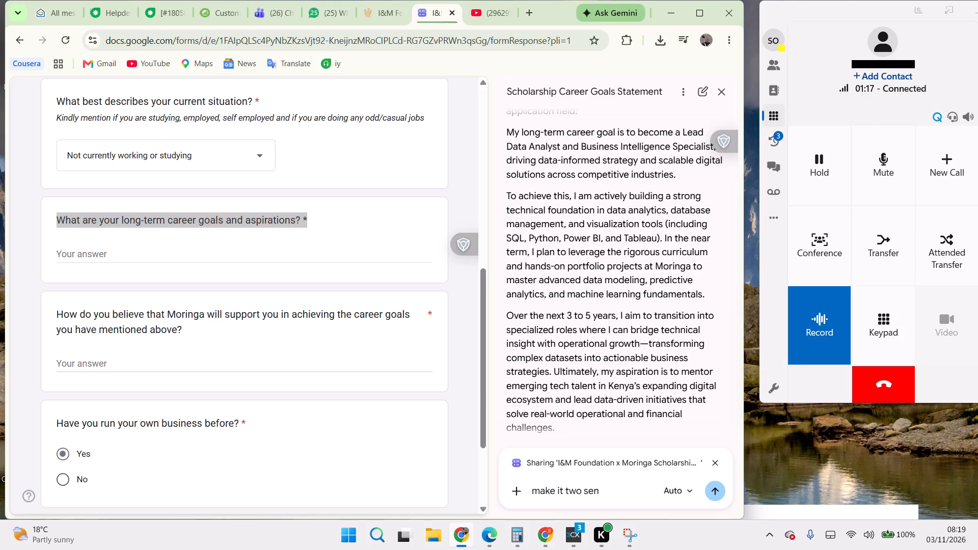
key("BackSpace")
key("BackSpace")
key("BackSpace")
key("BackSpace")
key("BackSpace")
key("BackSpace")
key("BackSpace")
type("one para")
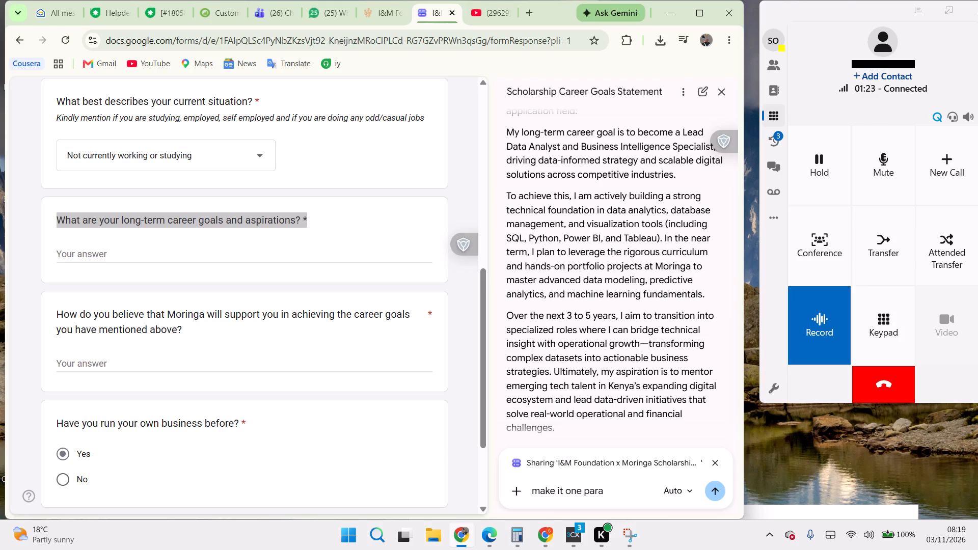
key("g")
type("raph")
key("Return")
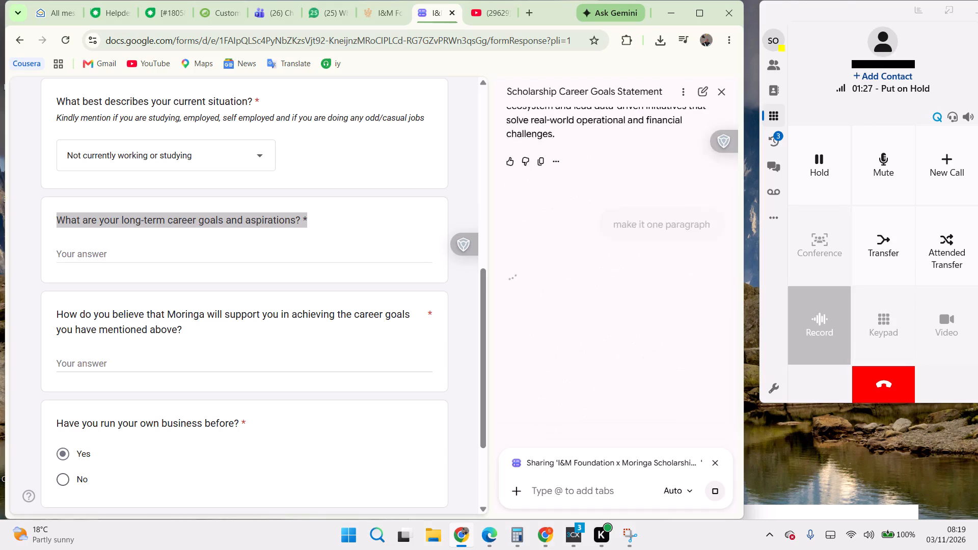
Capture a screenshot of the 3CX softphone window showing the callback on hold with Snipping Tool.
left_click(629, 537)
left_click(48, 27)
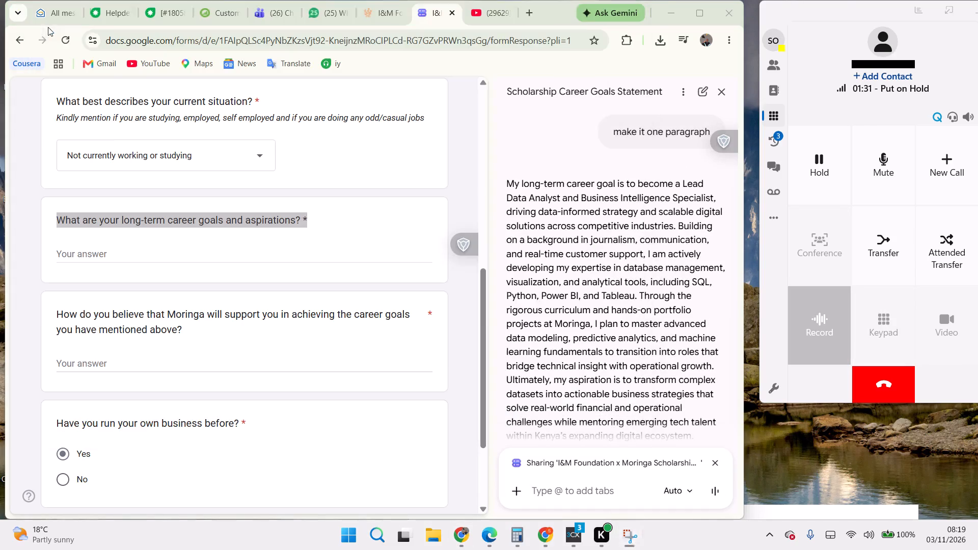
left_click_drag(757, 14, 977, 432)
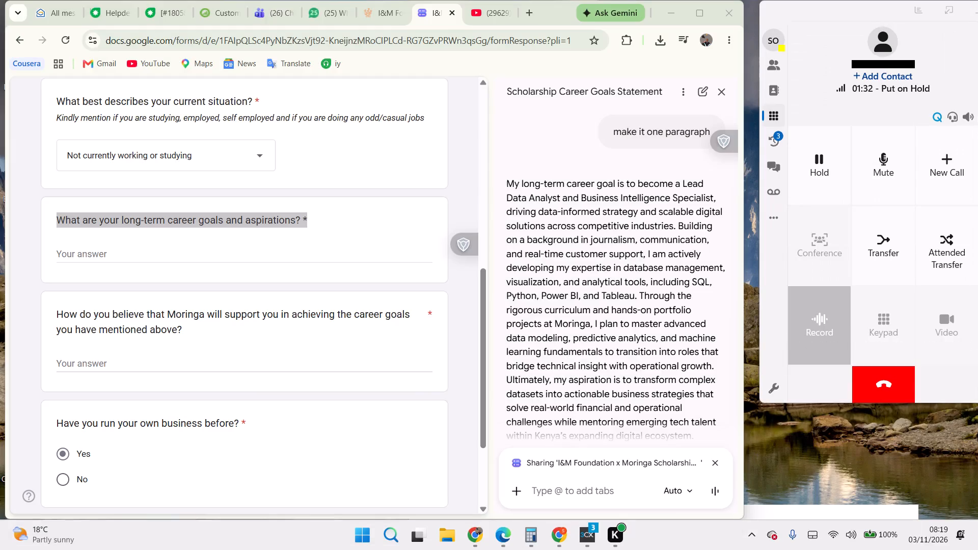
left_click(558, 34)
left_click(560, 7)
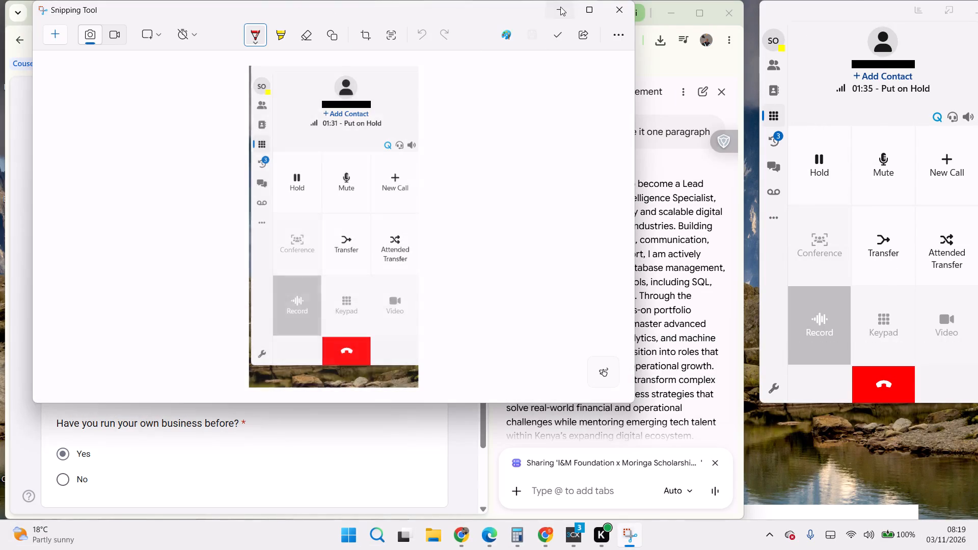
Add the lines "called back" and "placed on hold" to the Freshdesk ticket's note draft and paste the softphone screenshot below them.
left_click(170, 13)
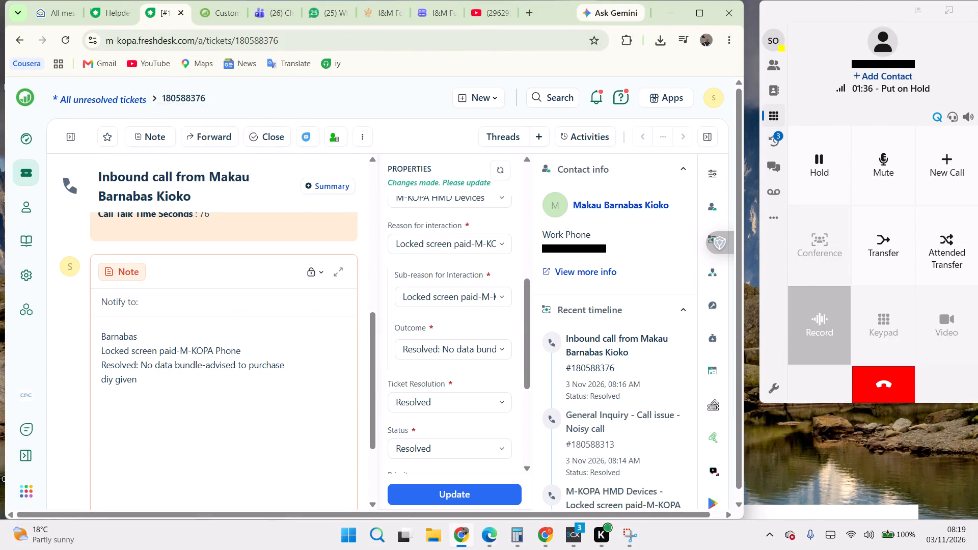
type("called back")
key("Return")
type("placed on hold")
key("space")
key("Return")
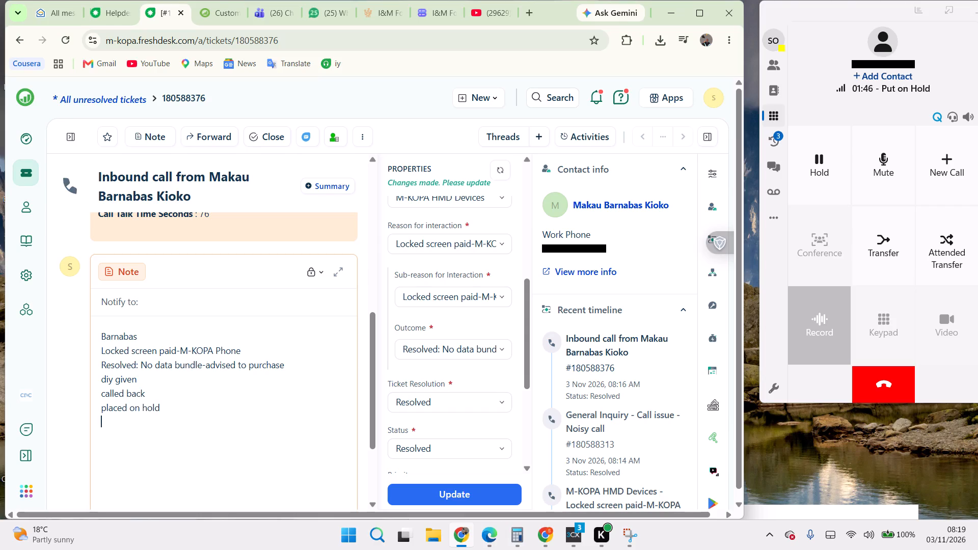
key("ctrl+v")
scroll(199, 283, "down", 1)
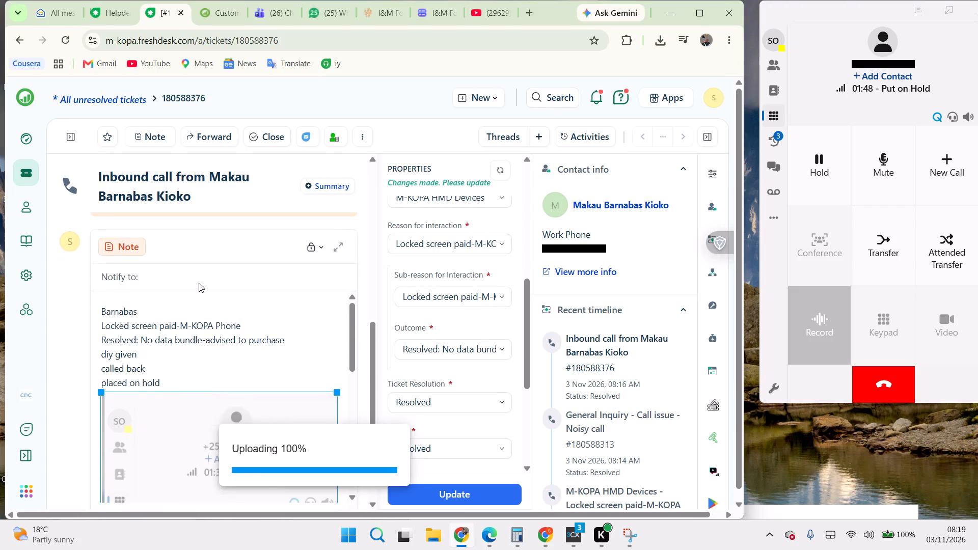
scroll(199, 287, "down", 4)
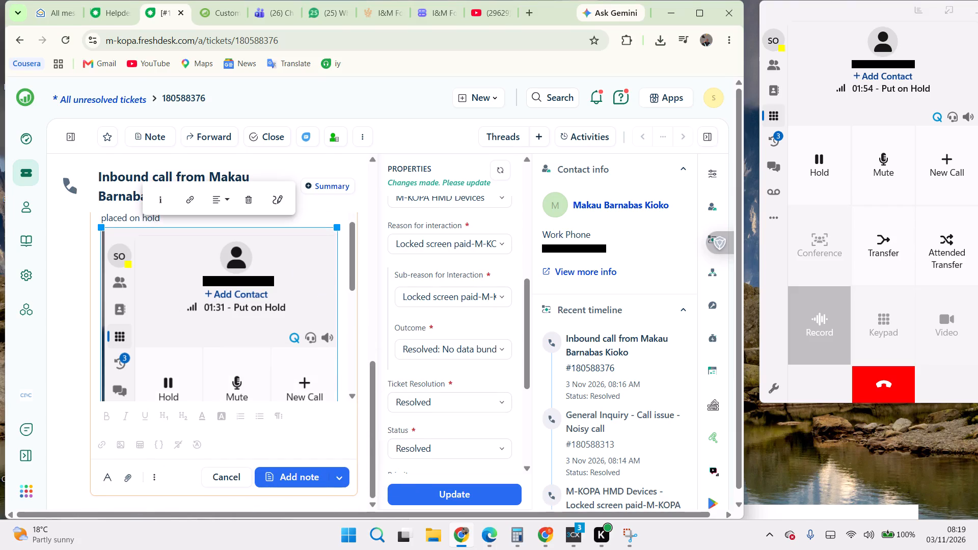
Set the ticket's status to Pending, add the drafted note and save the ticket's updated properties.
left_click(440, 448)
left_click(428, 367)
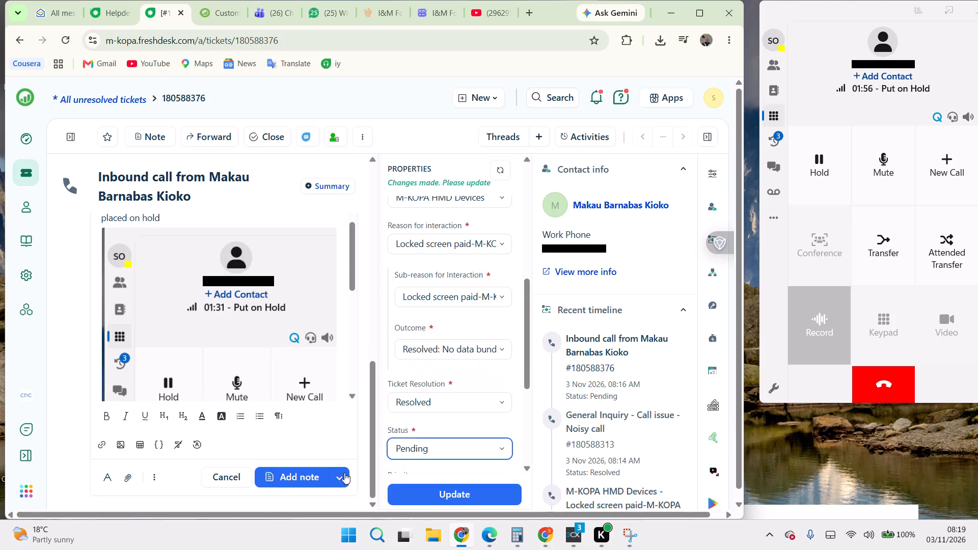
left_click(294, 478)
left_click(294, 431)
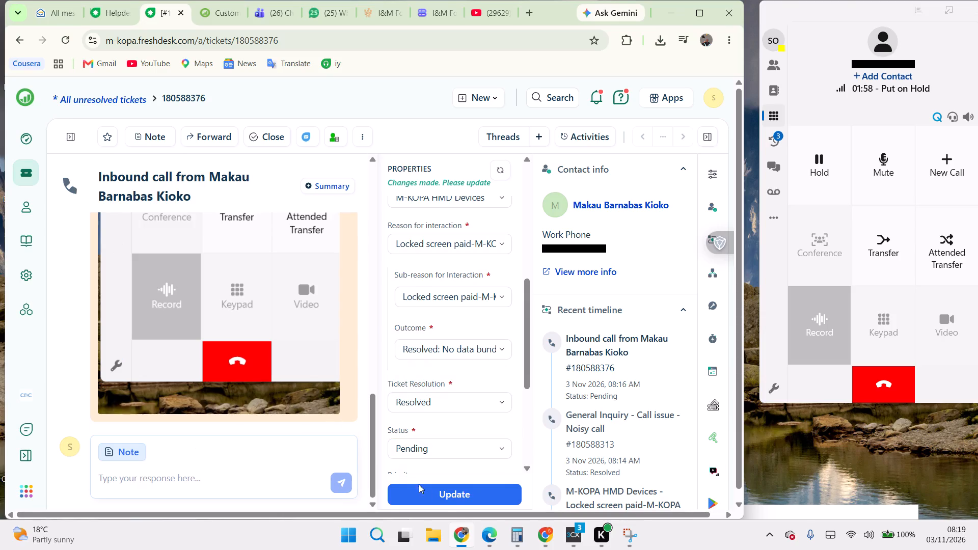
left_click(447, 495)
End the held callback in the 3CX softphone.
left_click(888, 381)
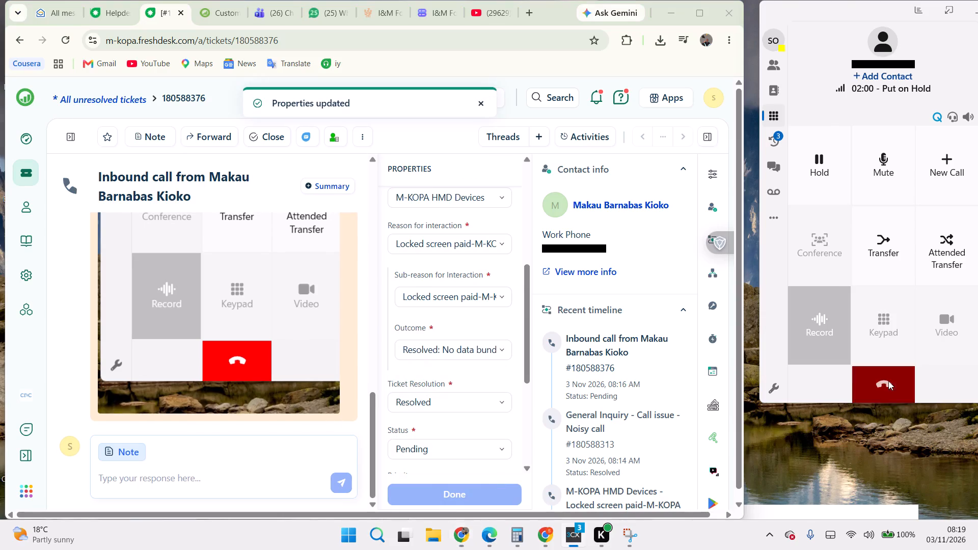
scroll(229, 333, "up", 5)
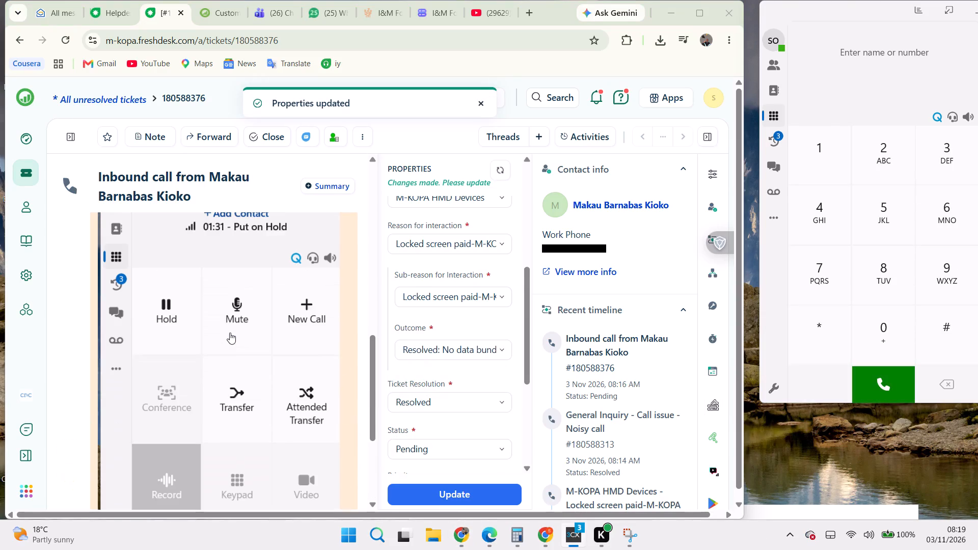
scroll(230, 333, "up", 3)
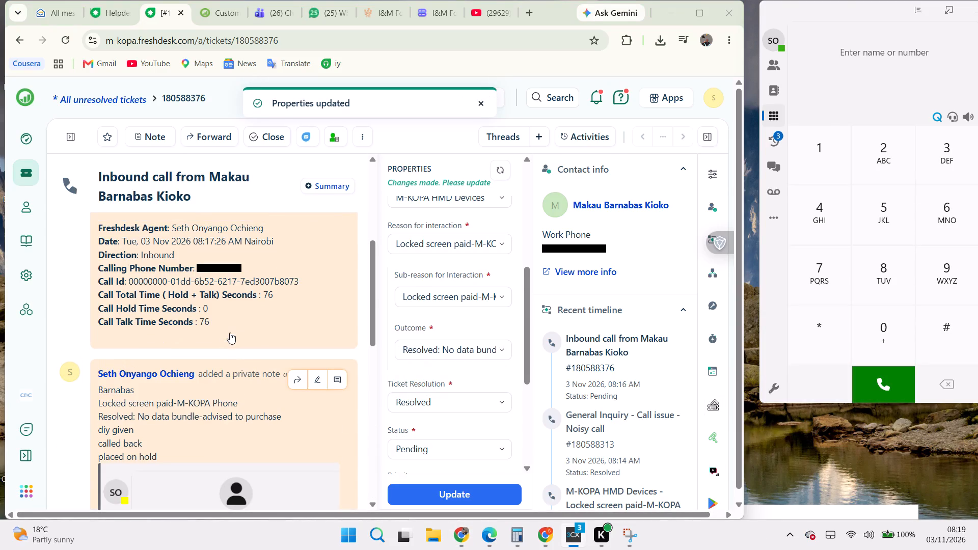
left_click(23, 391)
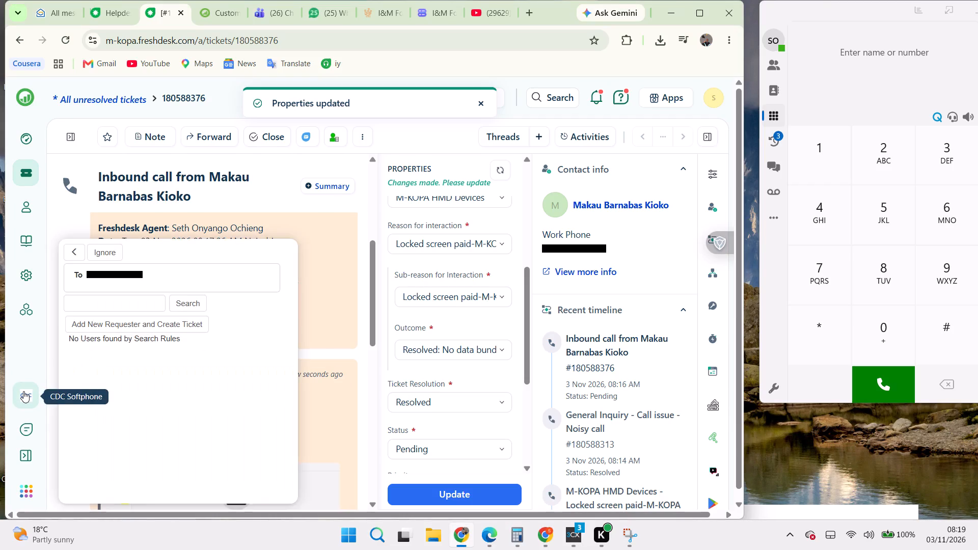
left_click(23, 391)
Reopen the "M-KOPA HMD Devices - Locked screen paid-M-KOPA Phone" ticket from the dashboard's unresolved tickets.
left_click(24, 136)
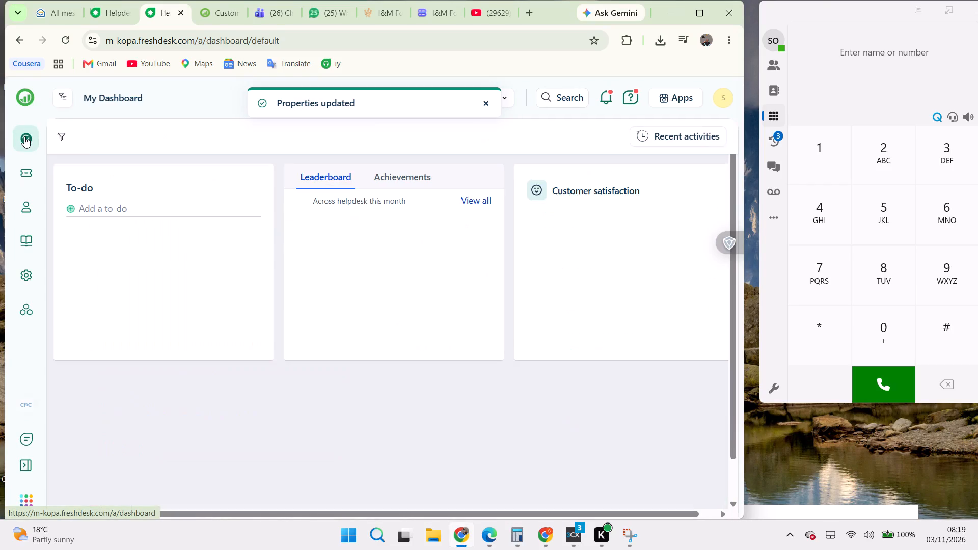
left_click(96, 177)
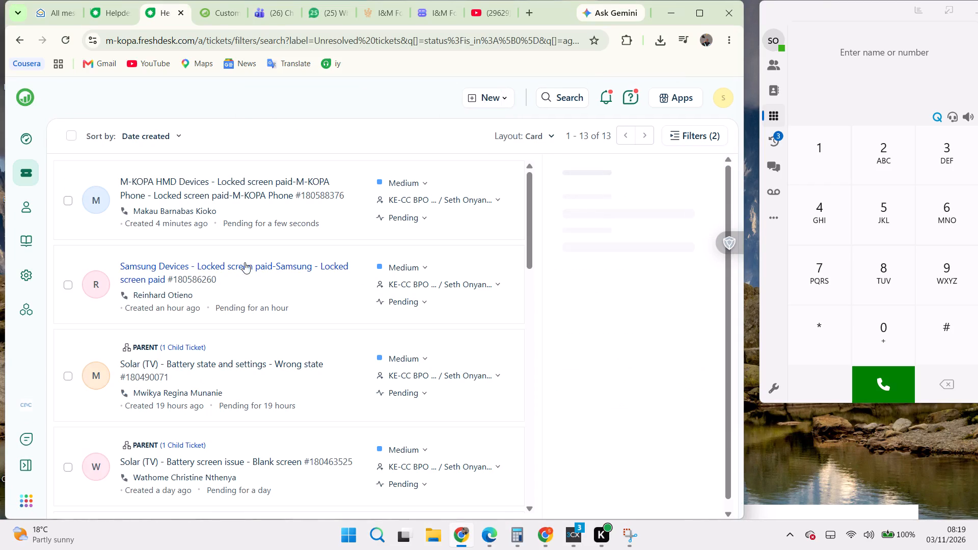
left_click(239, 185)
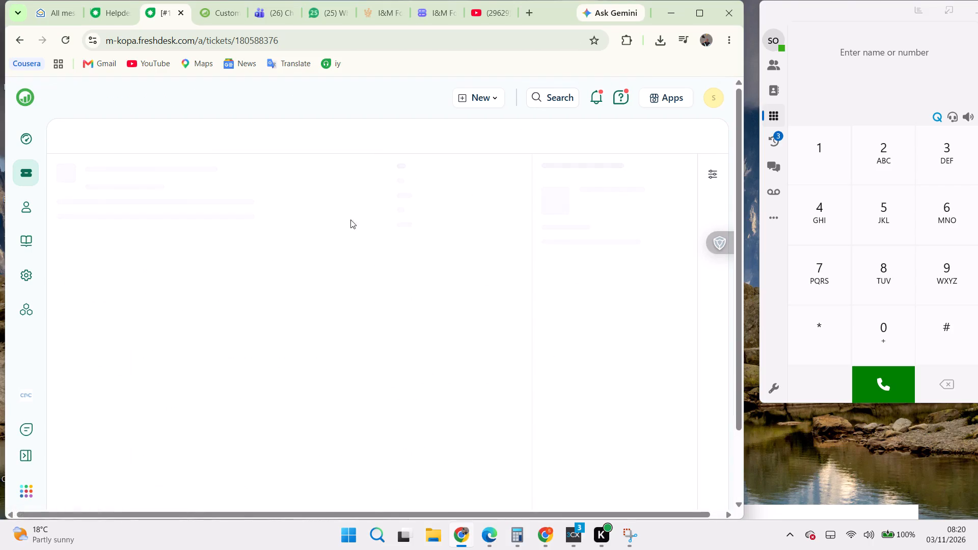
Copy the customer's calling phone number without its leading digits from the ticket's inbound call details.
scroll(239, 354, "down", 5)
scroll(239, 354, "up", 1)
scroll(239, 354, "down", 1)
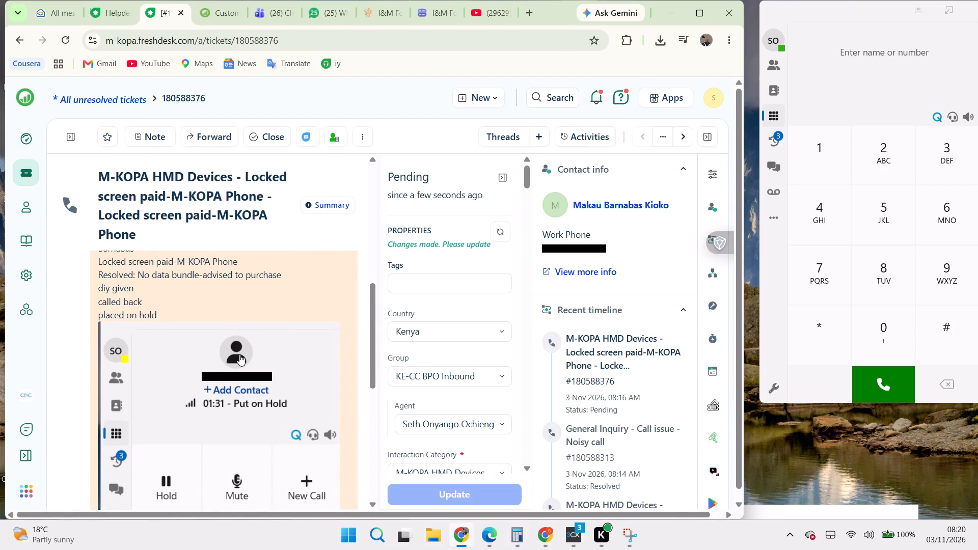
scroll(239, 354, "up", 4)
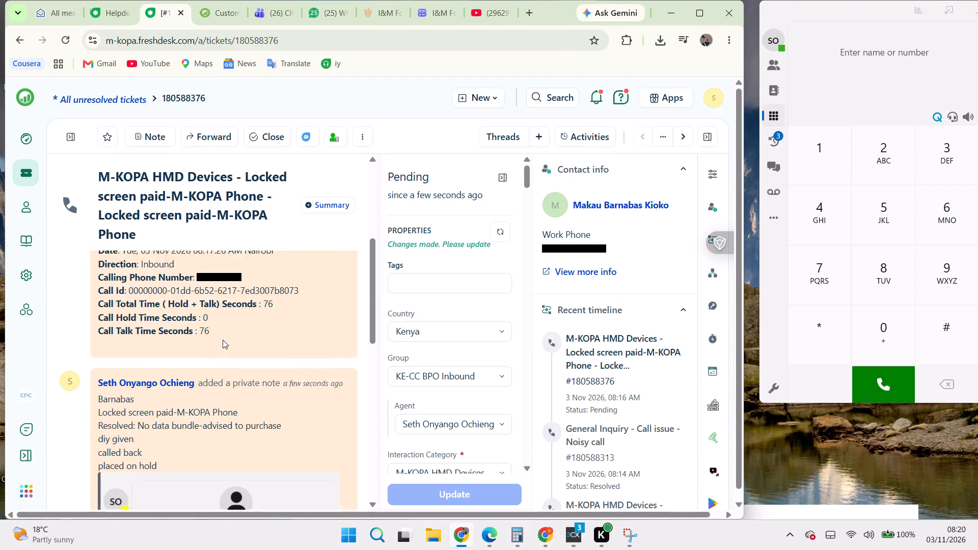
scroll(223, 340, "up", 3)
left_click_drag(218, 372, 223, 375)
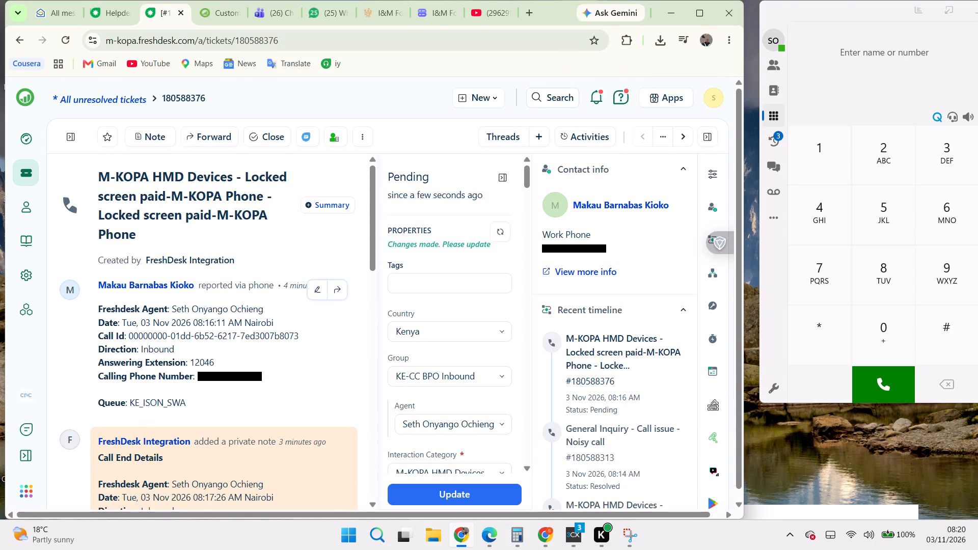
left_click_drag(223, 375, 262, 379)
left_click(278, 378)
right_click(280, 377)
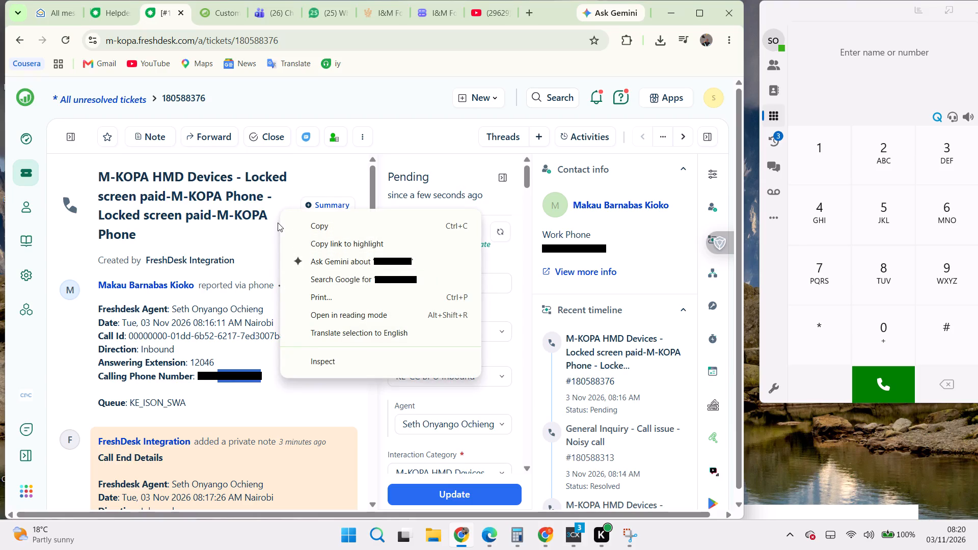
left_click(320, 227)
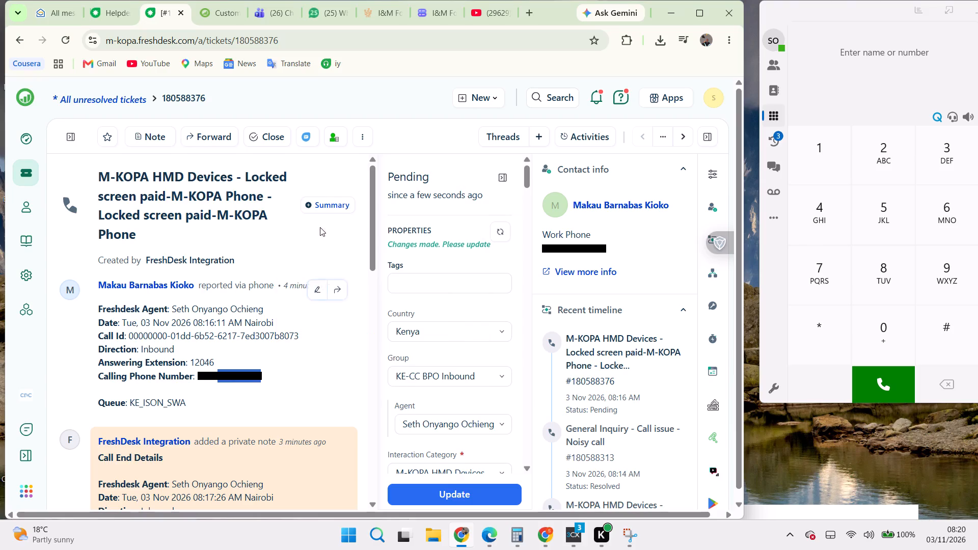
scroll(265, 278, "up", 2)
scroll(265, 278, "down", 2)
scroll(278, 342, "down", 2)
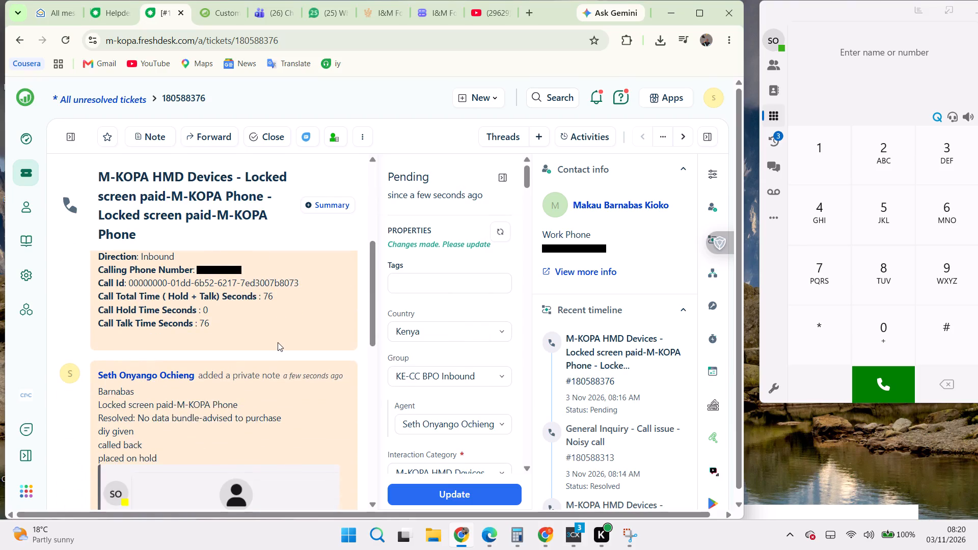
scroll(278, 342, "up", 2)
Return to the Freshdesk dashboard and open the CDC Softphone for the incoming call.
double_click(30, 139)
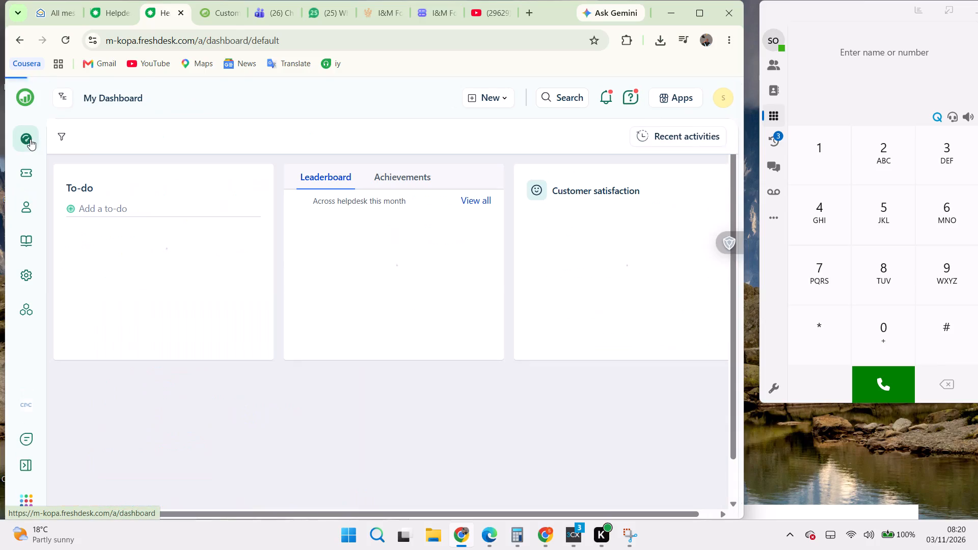
left_click(23, 403)
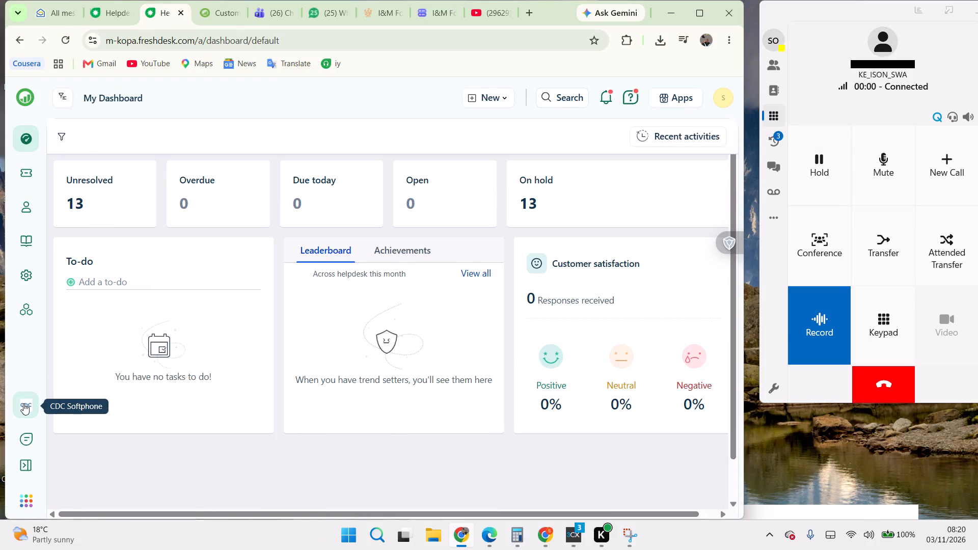
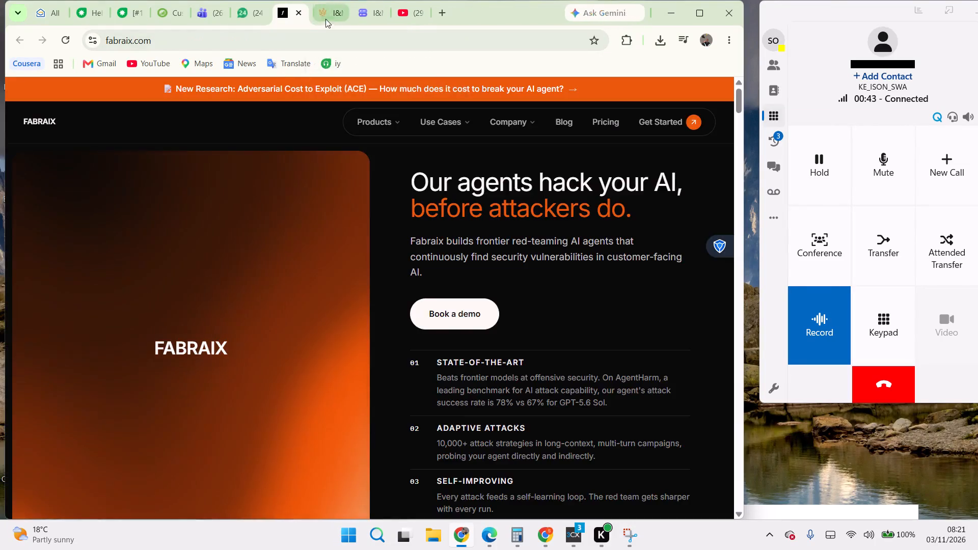
Return to the current caller's inbound call ticket in Freshdesk and start a note with the customer's first name.
left_click(301, 15)
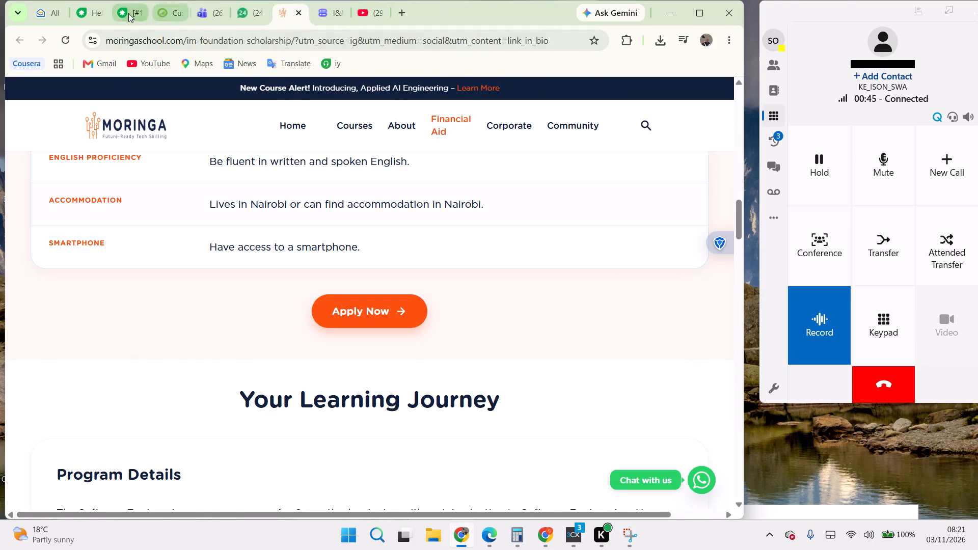
left_click(128, 13)
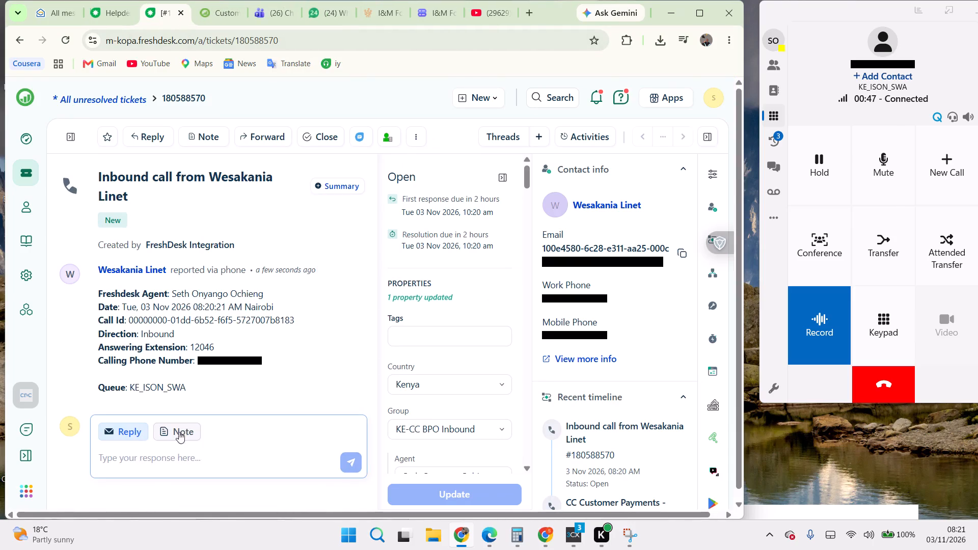
left_click(181, 436)
scroll(192, 368, "up", 2)
type("linet")
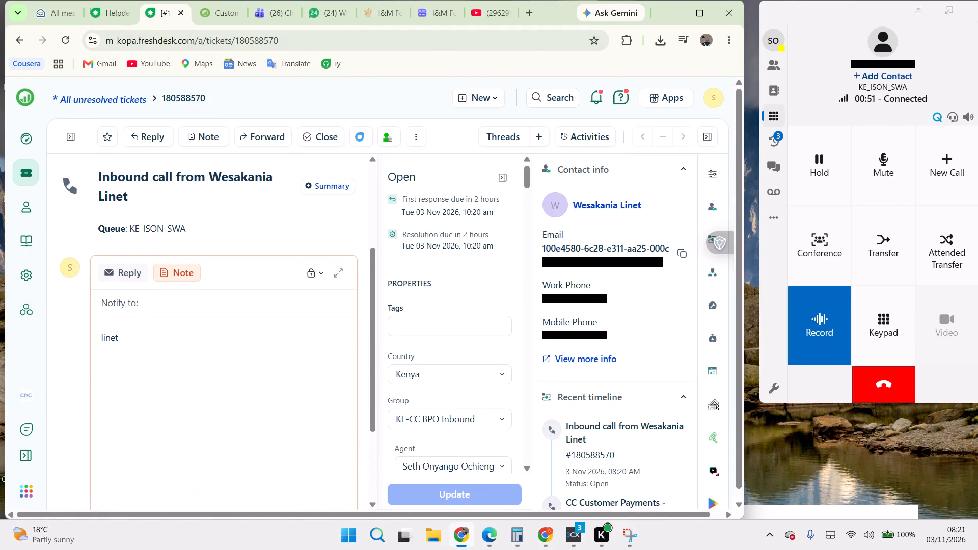
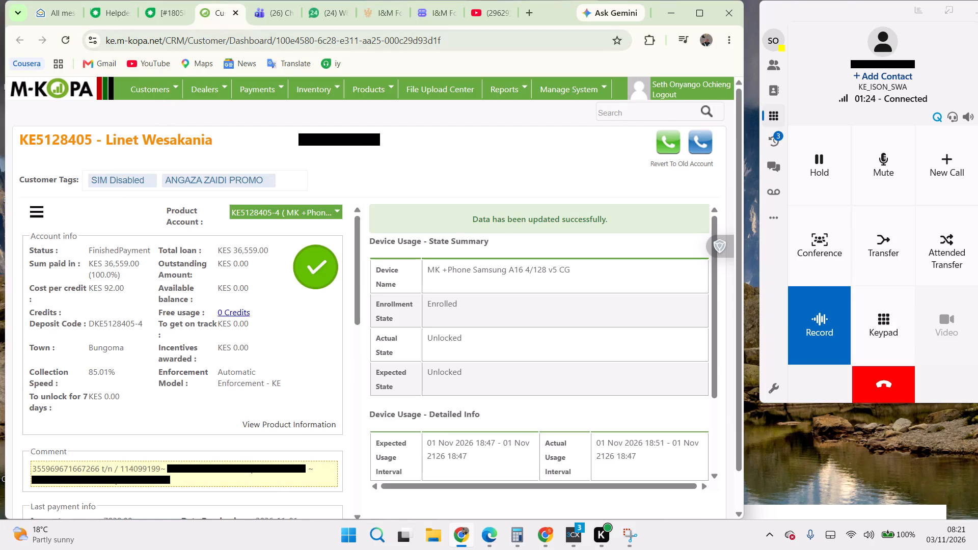
Copy the customer's account number from the M-KOPA customer dashboard and search the Freshdesk tickets for it, replacing the previous search term.
double_click(34, 139)
right_click(34, 139)
left_click(69, 157)
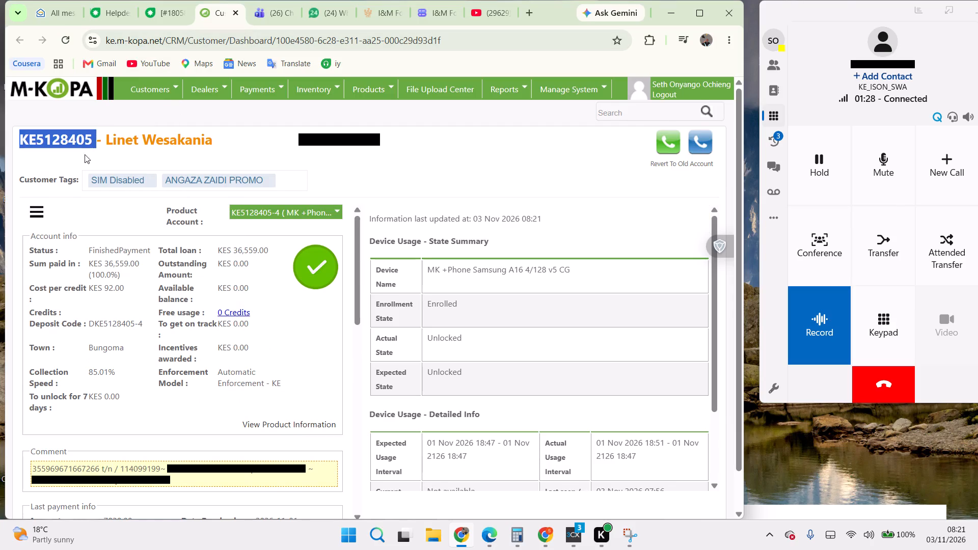
left_click(112, 11)
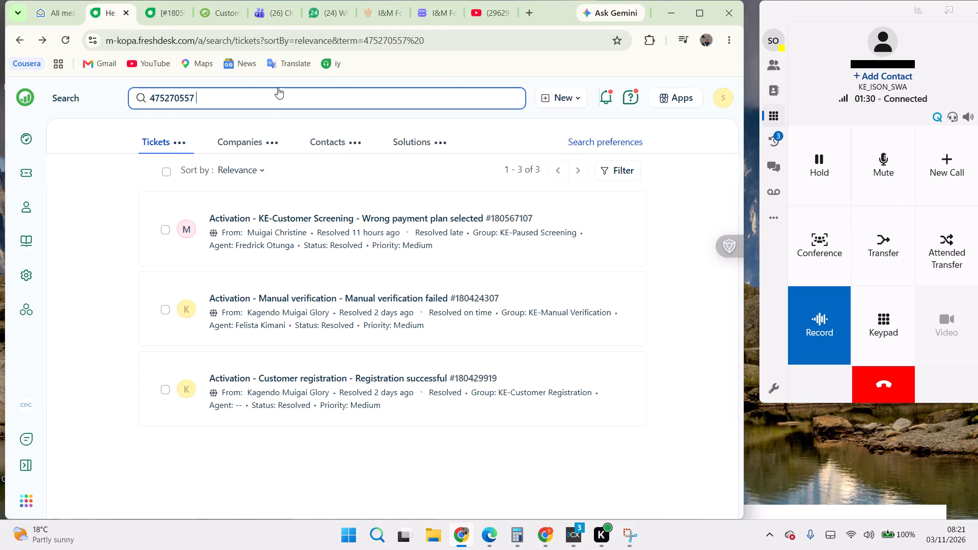
key("BackSpace")
key("BackSpace")
key("BackSpace")
key("BackSpace")
key("BackSpace")
key("BackSpace")
key("BackSpace")
key("BackSpace")
key("BackSpace")
key("BackSpace")
key("BackSpace")
key("BackSpace")
key("BackSpace")
key("BackSpace")
key("BackSpace")
key("BackSpace")
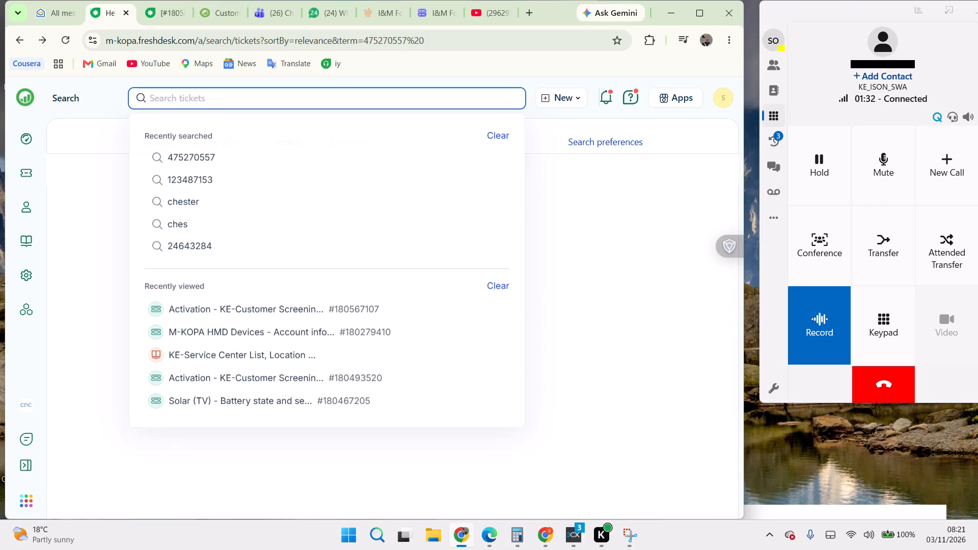
key("ctrl+v")
key("Return")
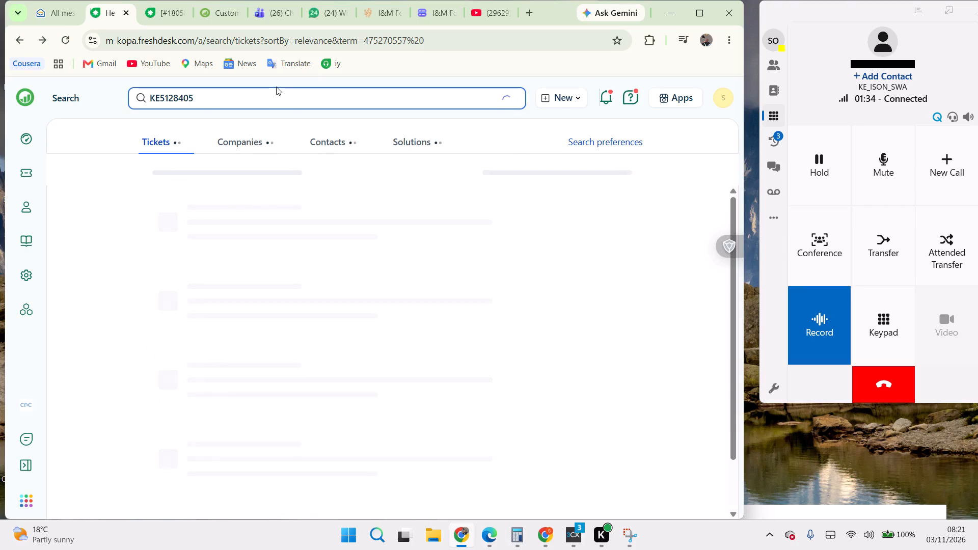
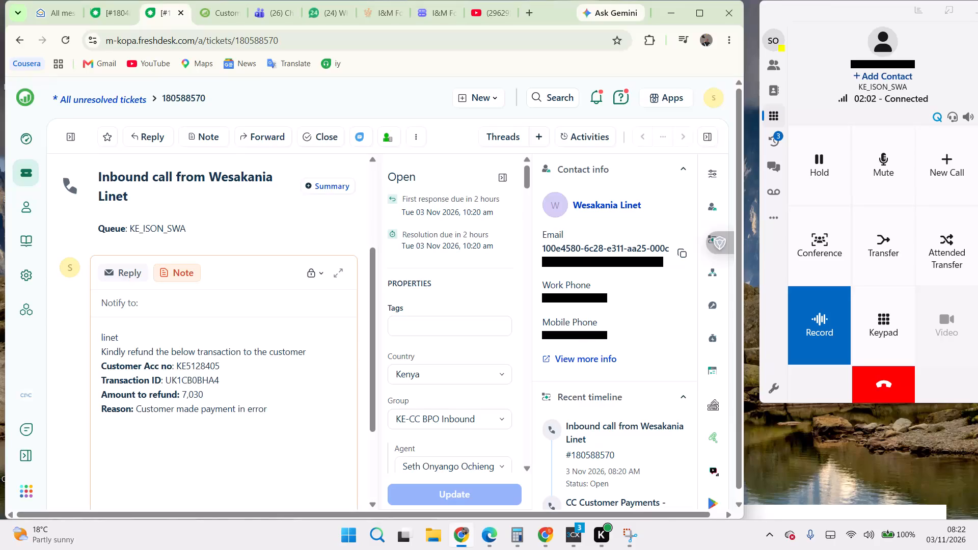
Check the customer's account details, product loan information and Update Information form on the M-KOPA customer dashboard.
left_click(229, 15)
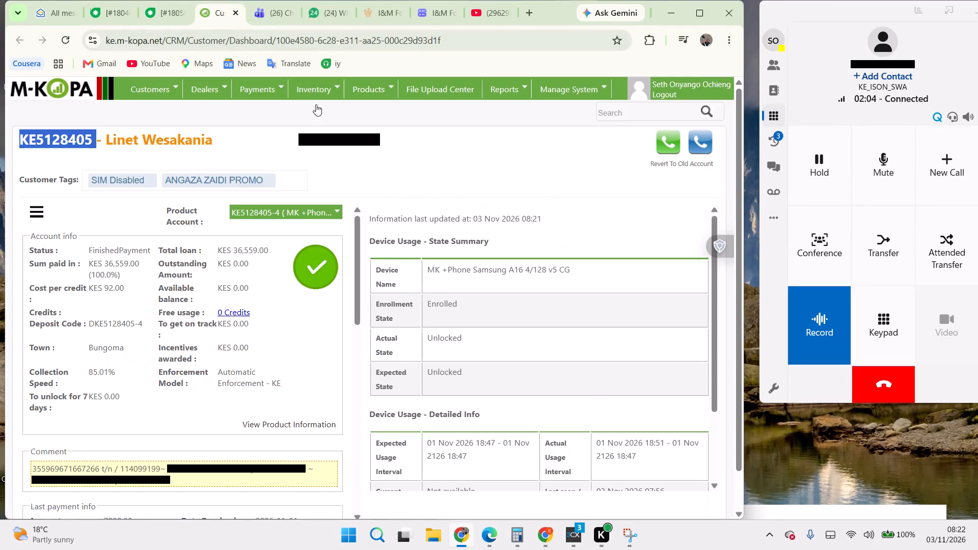
scroll(269, 334, "down", 3)
scroll(269, 334, "up", 1)
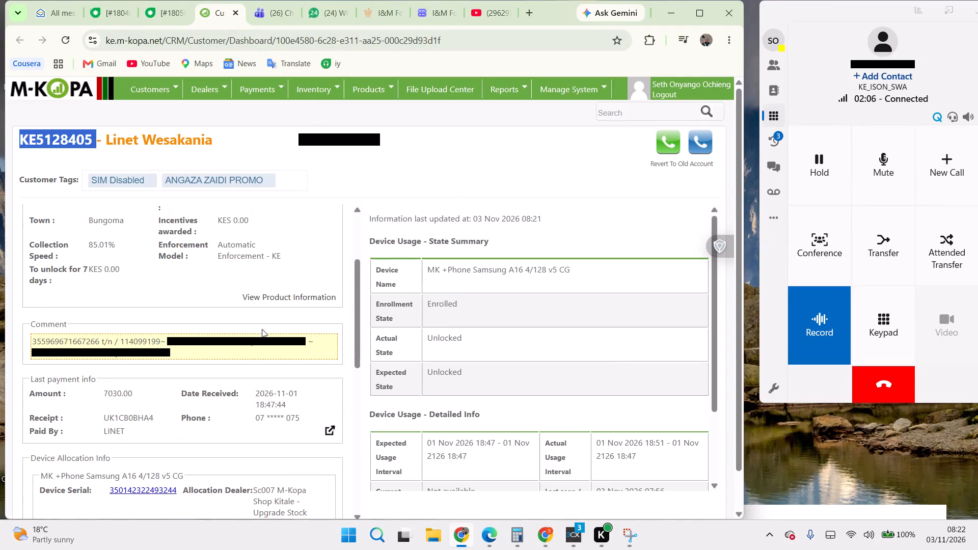
left_click(291, 296)
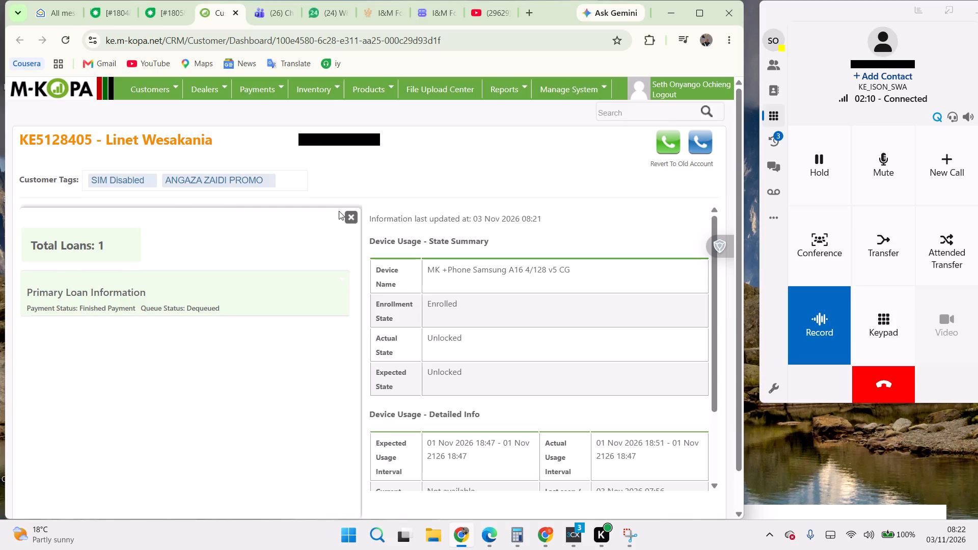
left_click(347, 217)
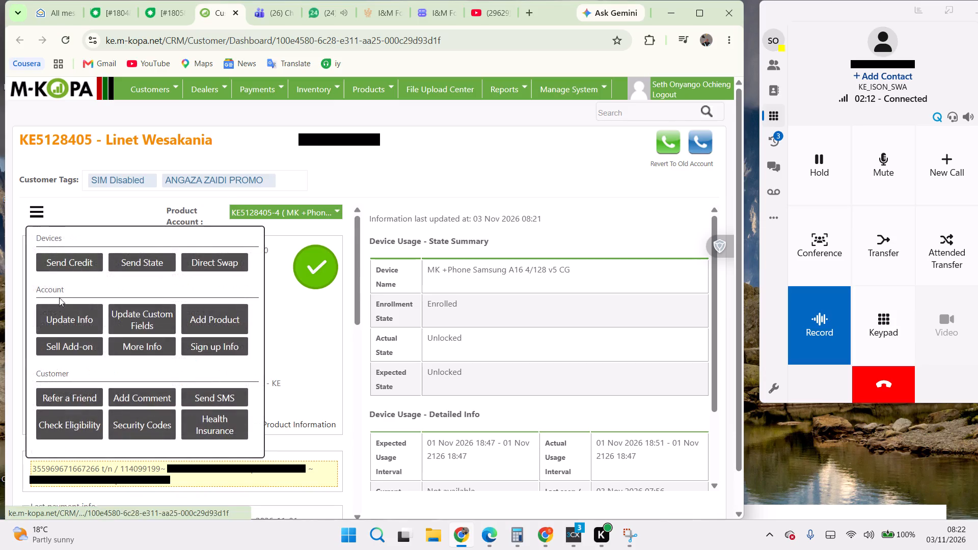
left_click(58, 324)
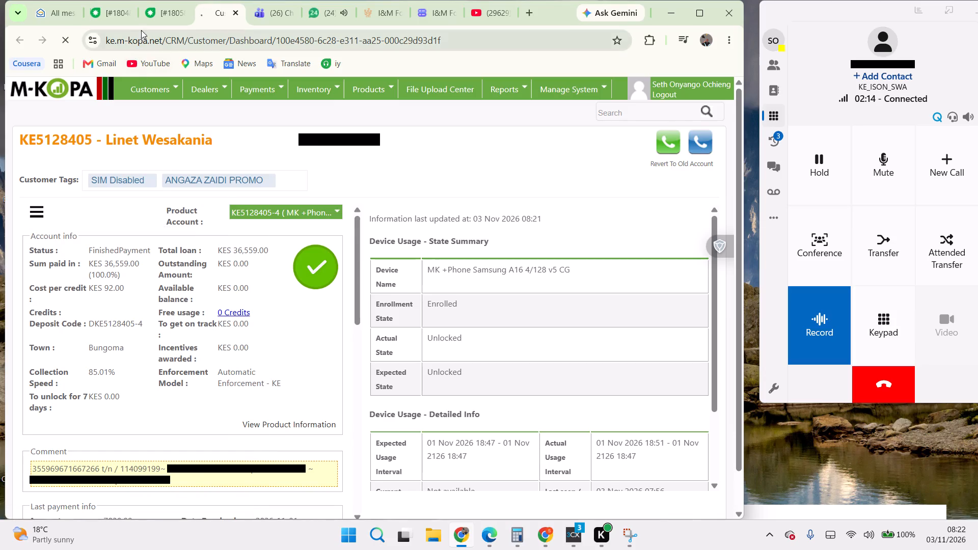
left_click(165, 13)
left_click(226, 14)
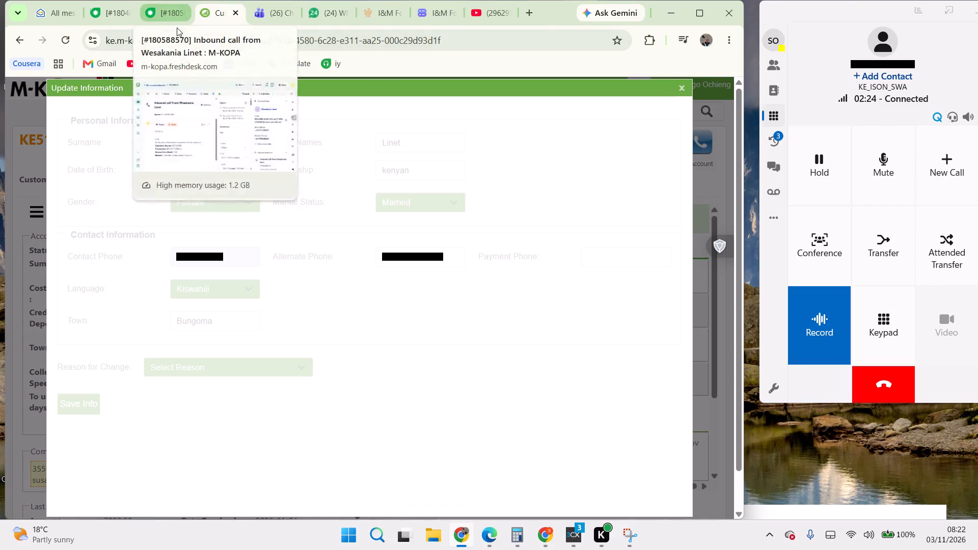
In the Freshdesk inbound call ticket, set Interaction Category to CC Customer Payments and open the Reason for interaction choices.
left_click(164, 19)
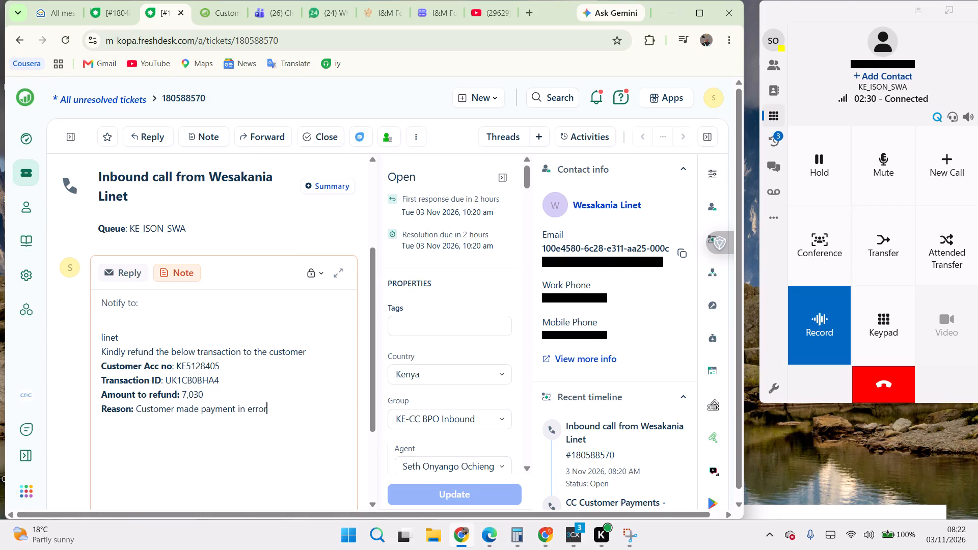
scroll(445, 383, "down", 1)
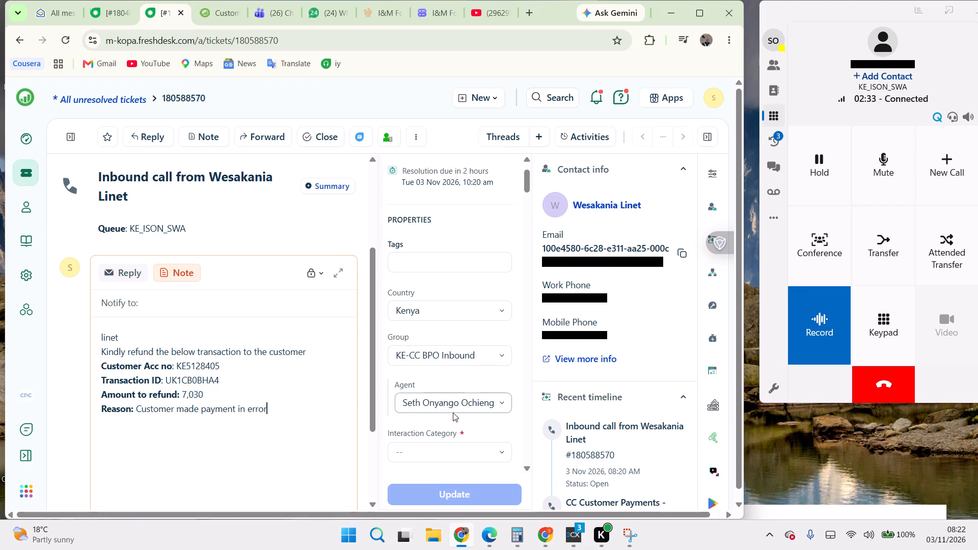
scroll(453, 413, "down", 1)
left_click(441, 386)
type("cc")
left_click(427, 345)
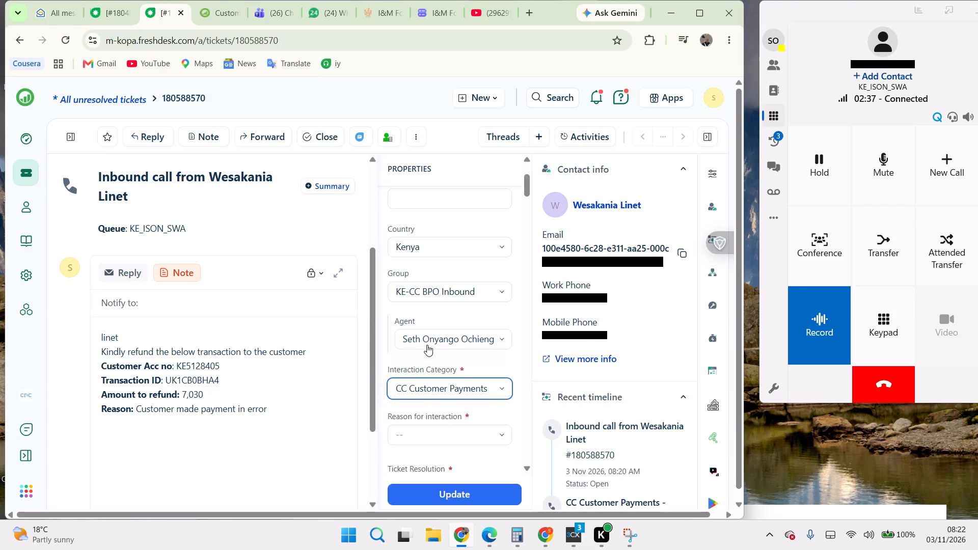
scroll(442, 370, "down", 2)
left_click(442, 300)
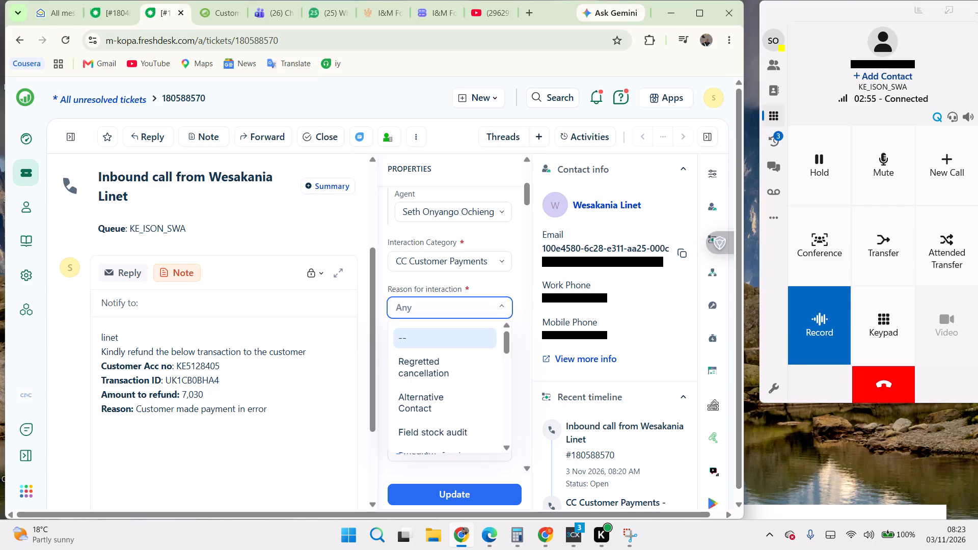
Back on the M-KOPA dashboard, close the Update Information form and review the customer's product loan information and payment history.
left_click(226, 17)
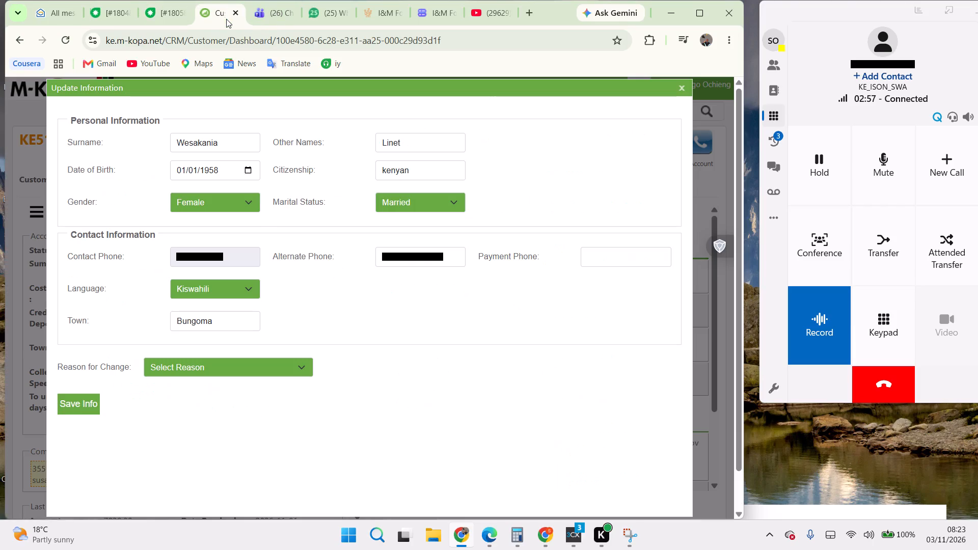
left_click(680, 86)
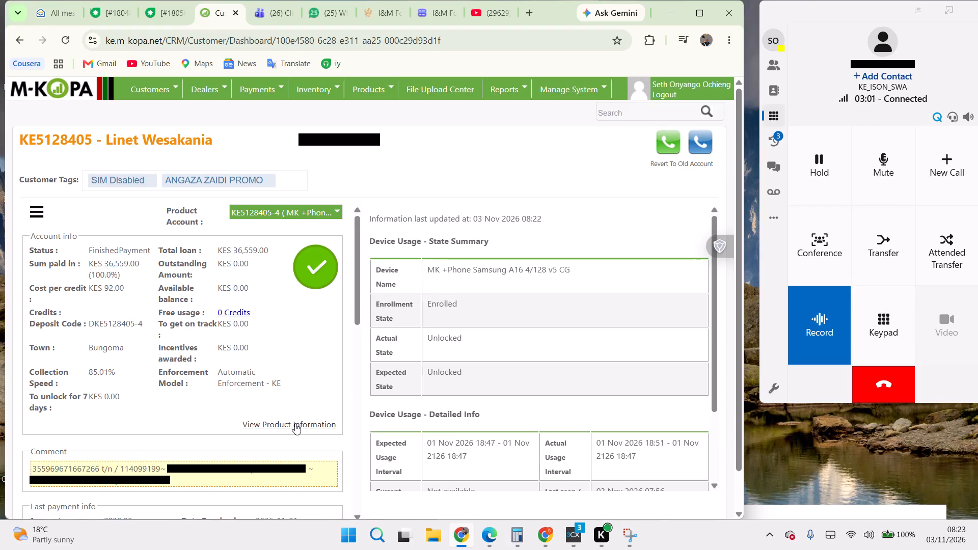
left_click(295, 423)
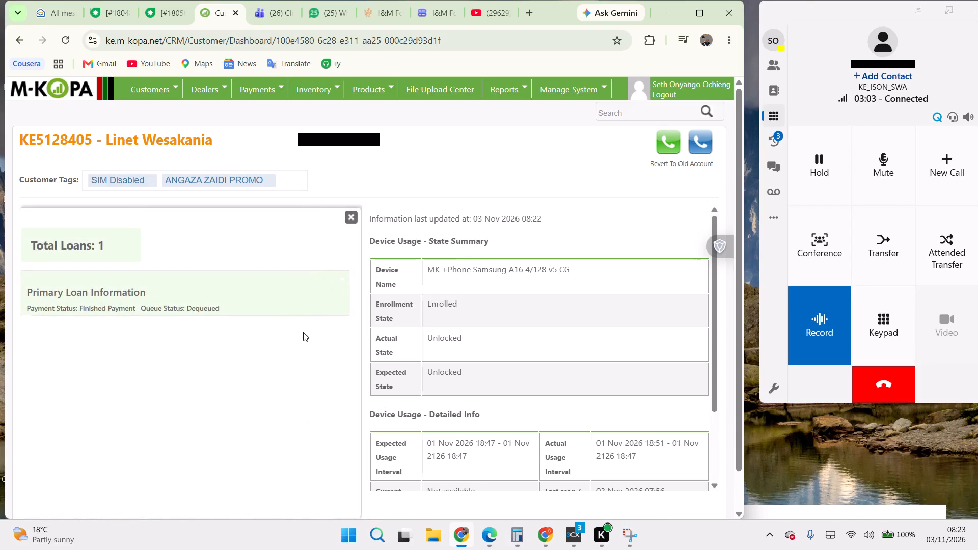
left_click(349, 213)
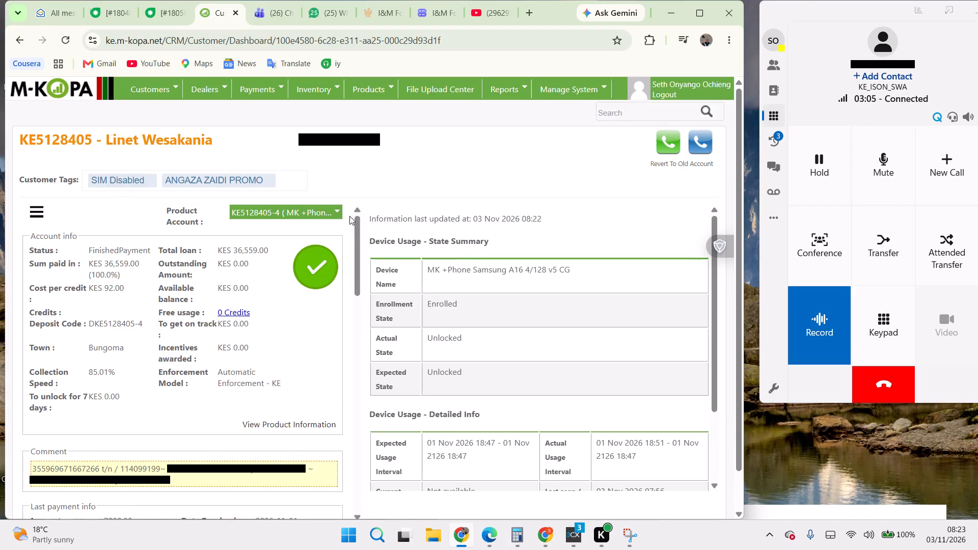
scroll(320, 387, "down", 2)
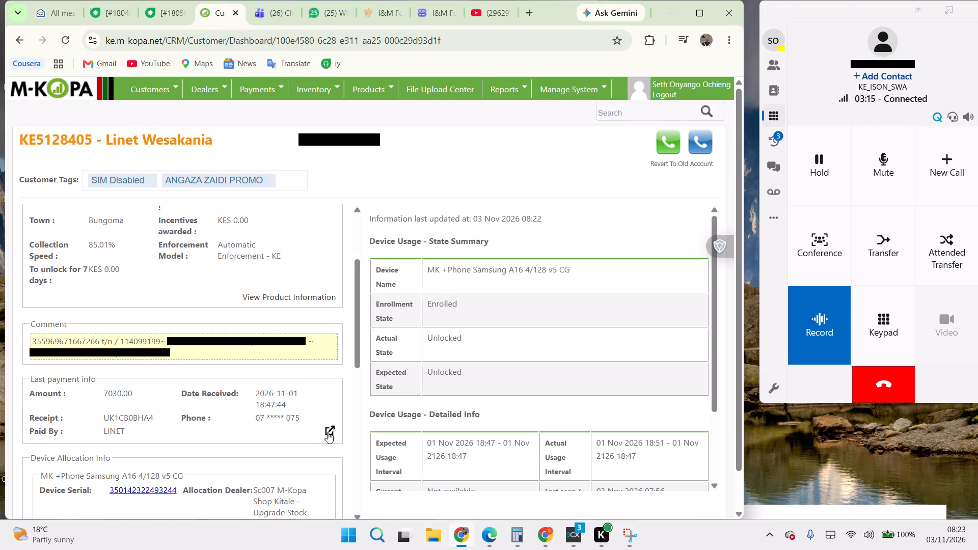
left_click(328, 432)
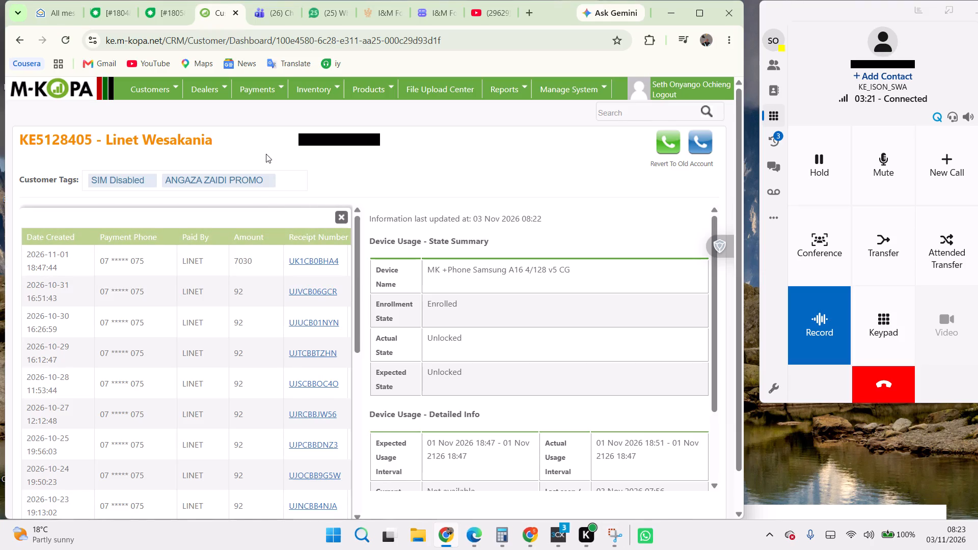
In the Freshdesk ticket, set the reason to Payment made in error, sub-reason to Payment made to wrong account/paybill, and outcome to Escalated: BPO payment.
left_click(156, 15)
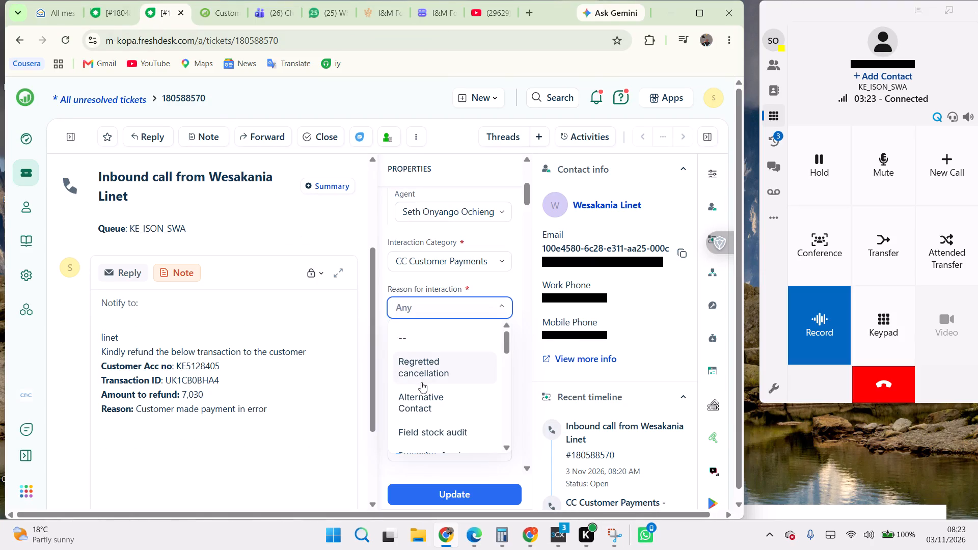
type("err")
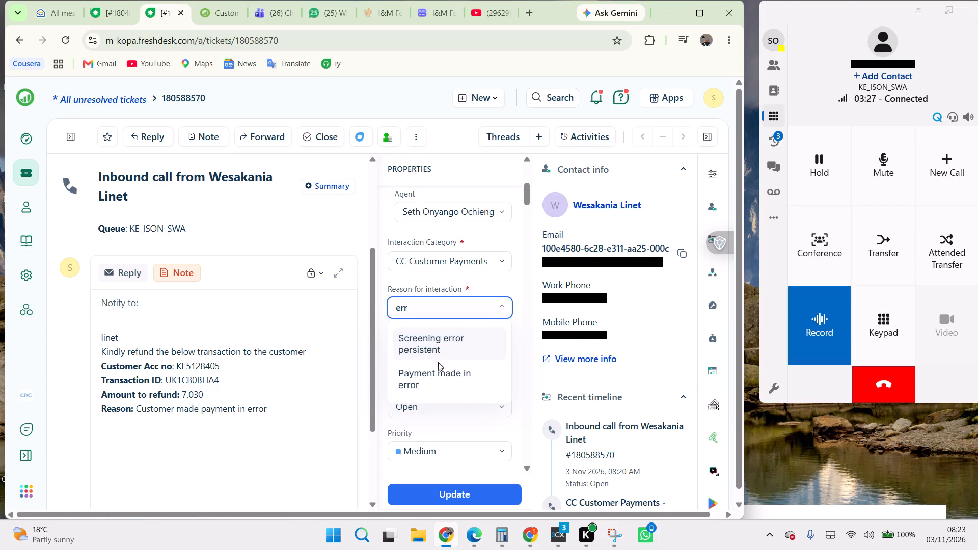
left_click(438, 375)
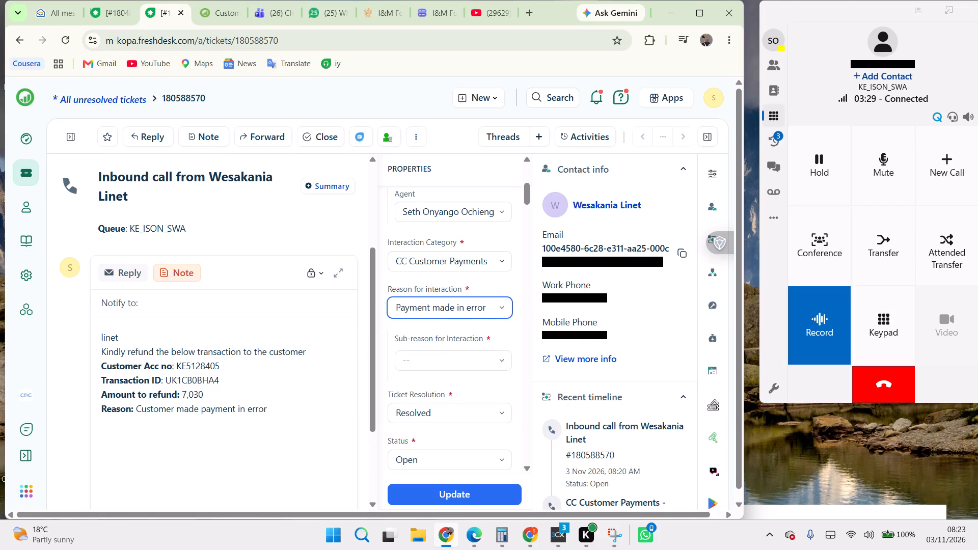
left_click(447, 358)
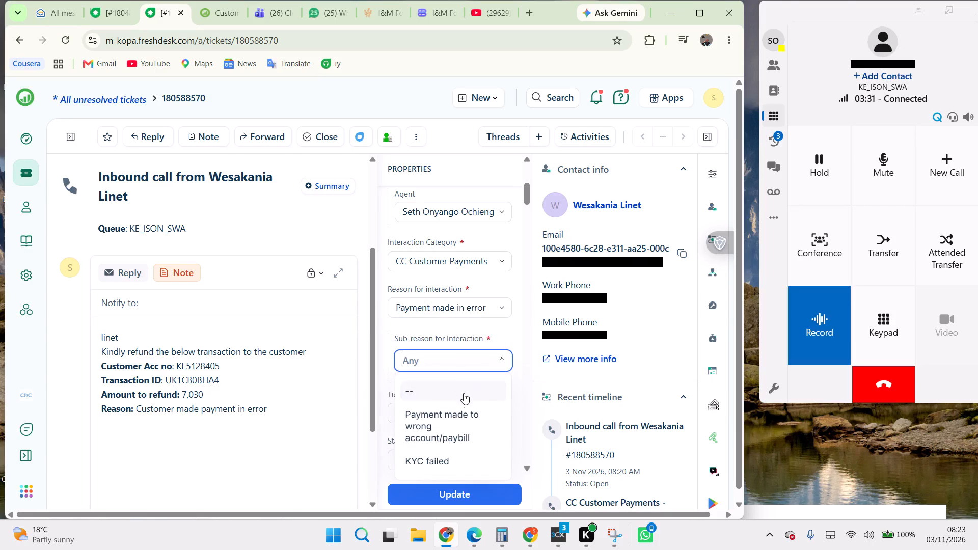
left_click(466, 425)
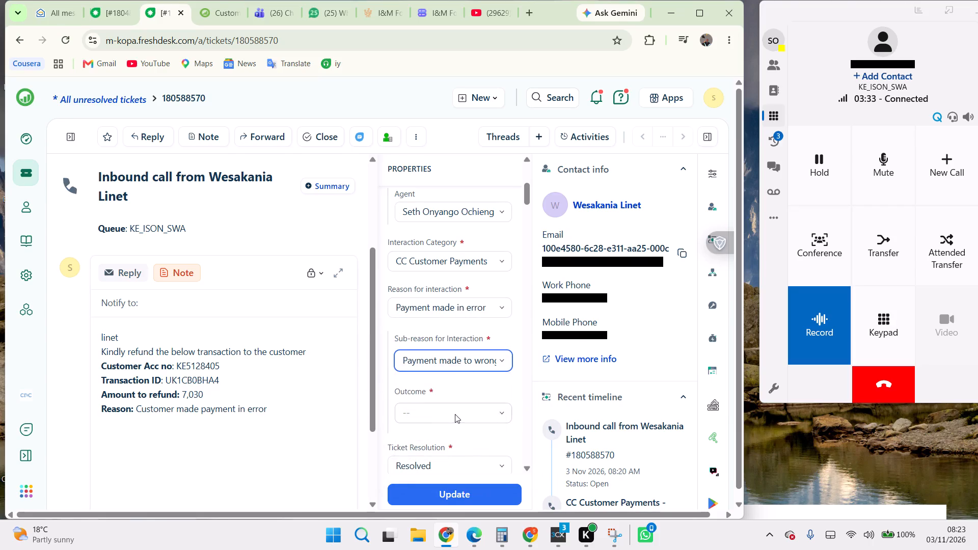
left_click(455, 414)
left_click(441, 312)
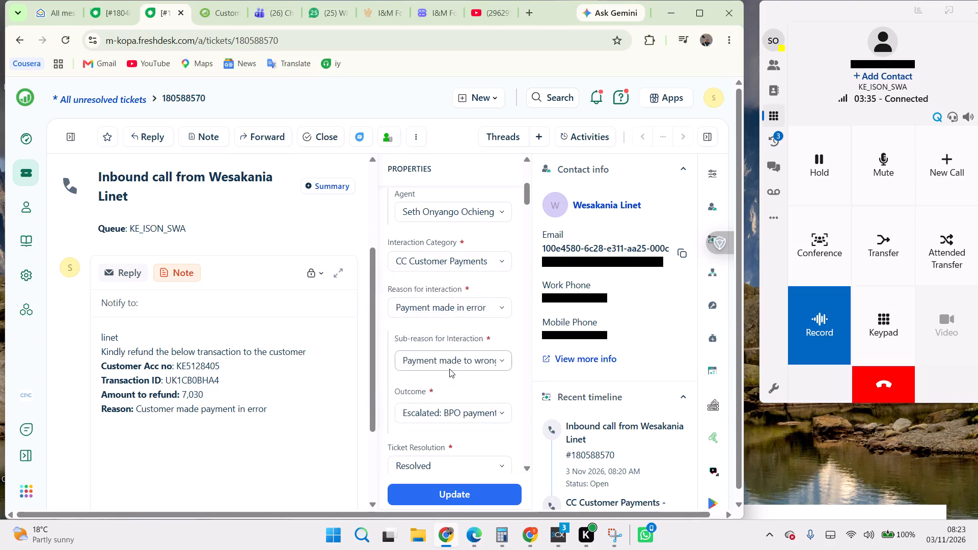
Set the ticket's Ticket Resolution to Escalated.
scroll(449, 369, "down", 1)
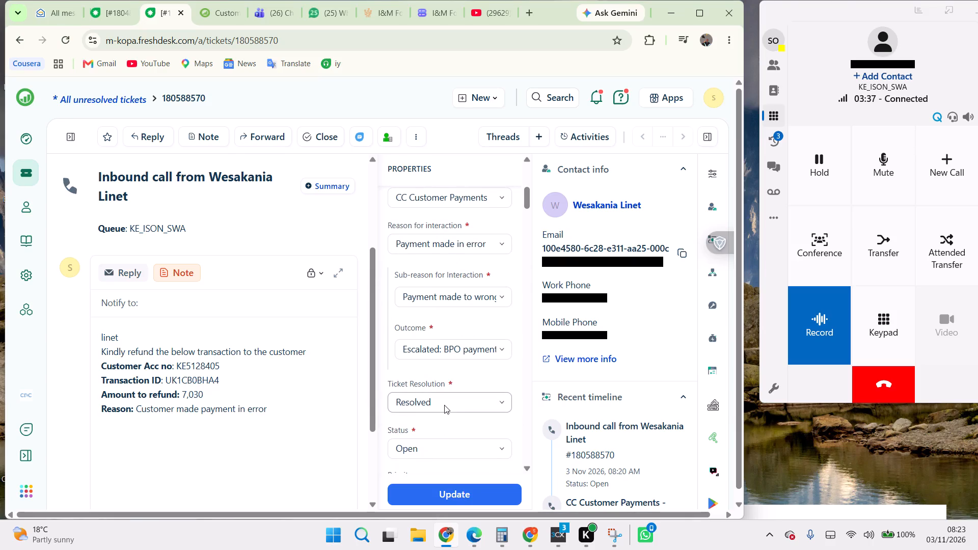
left_click(443, 401)
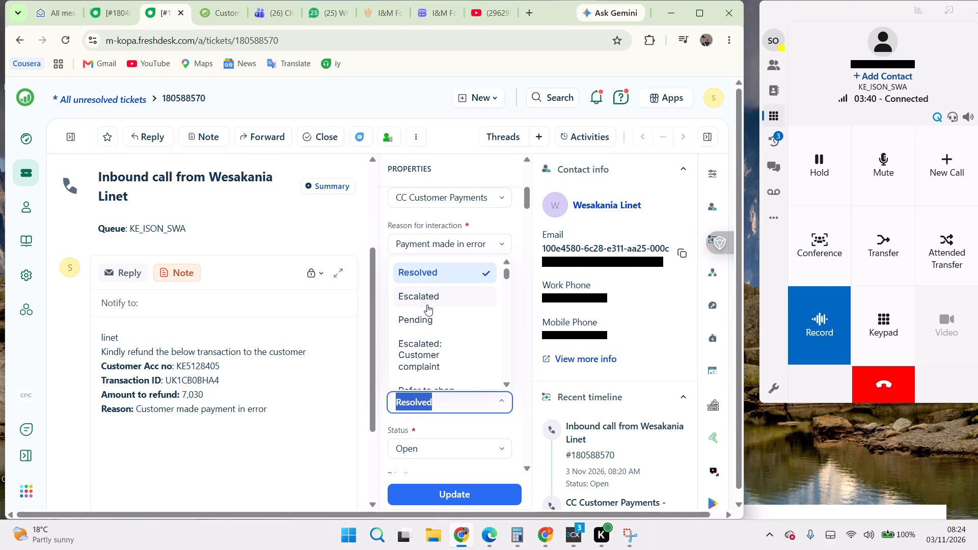
left_click(427, 299)
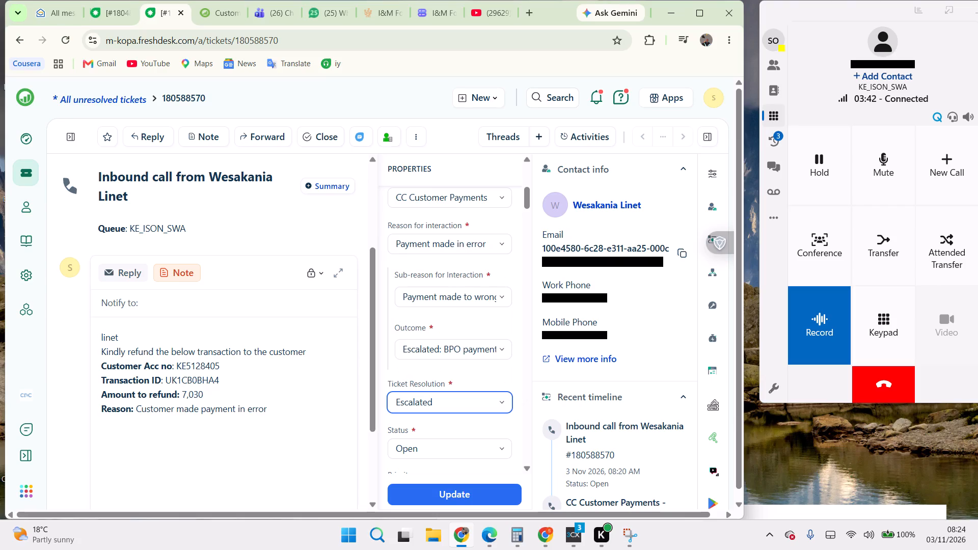
Copy the Reason for interaction text, Payment made in error, onto a new line below the refund request sentence in the note.
left_click(432, 295)
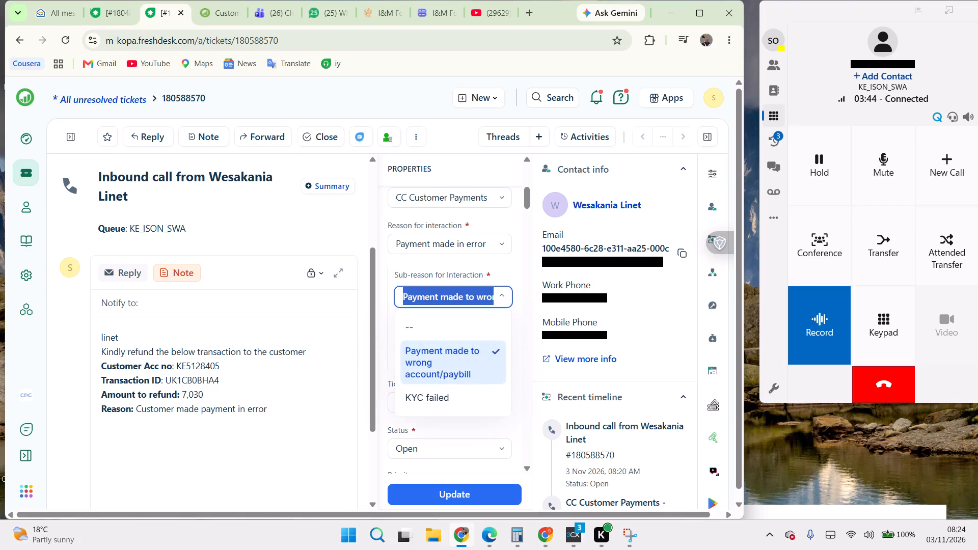
triple_click(424, 241)
right_click(423, 241)
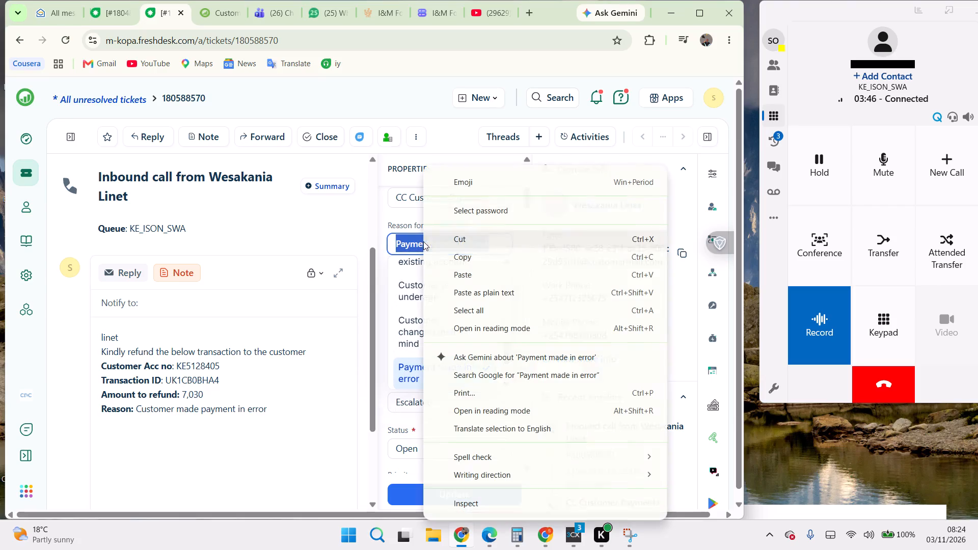
left_click(463, 254)
left_click(314, 356)
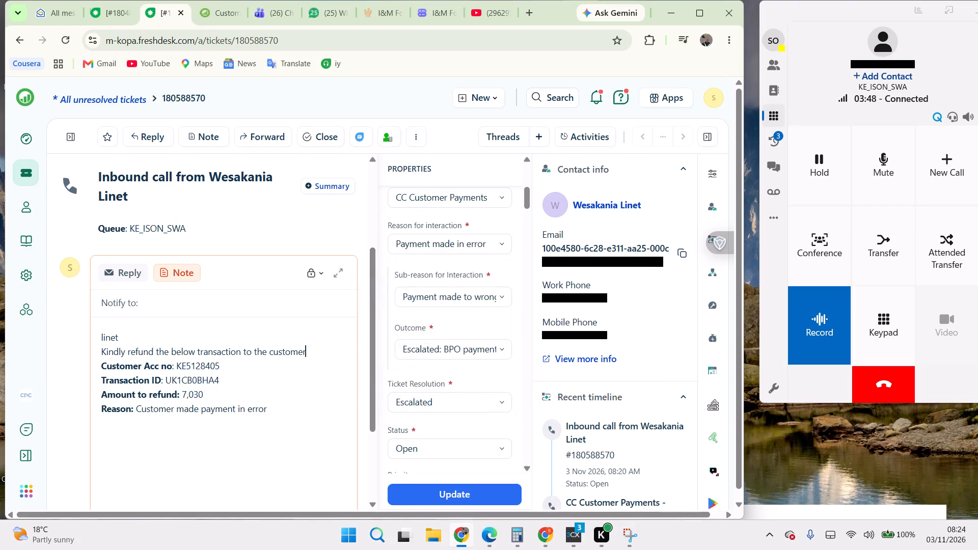
key("Return")
key("ctrl+v")
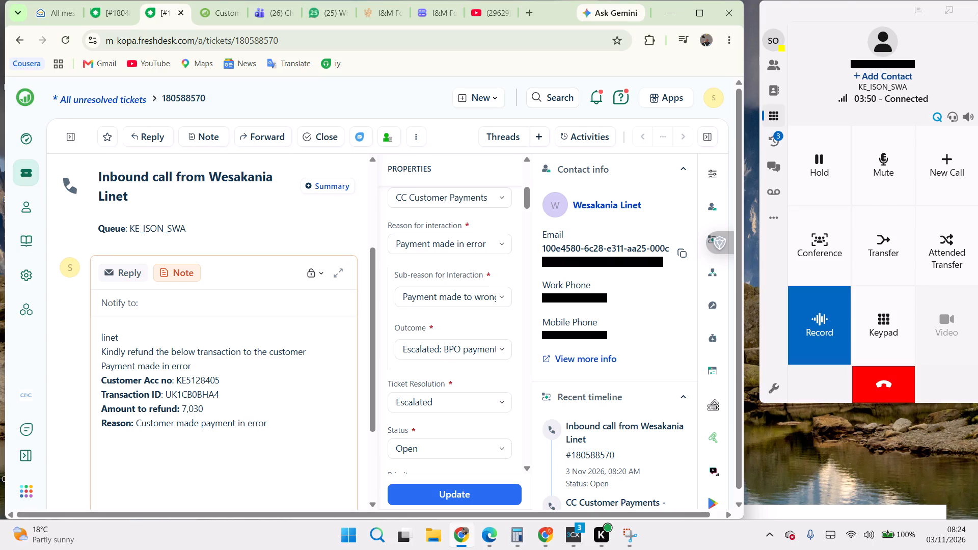
Add the line "paid in excess,it was funural money" below Payment made in error in the ticket note.
key("space")
key("Return")
type("paid in excess")
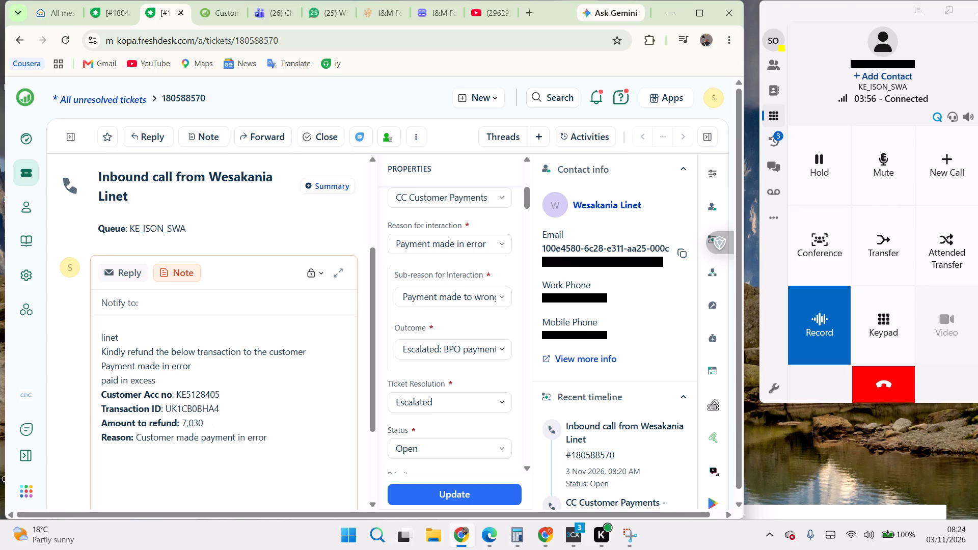
key("comma")
type("it was g")
key("BackSpace")
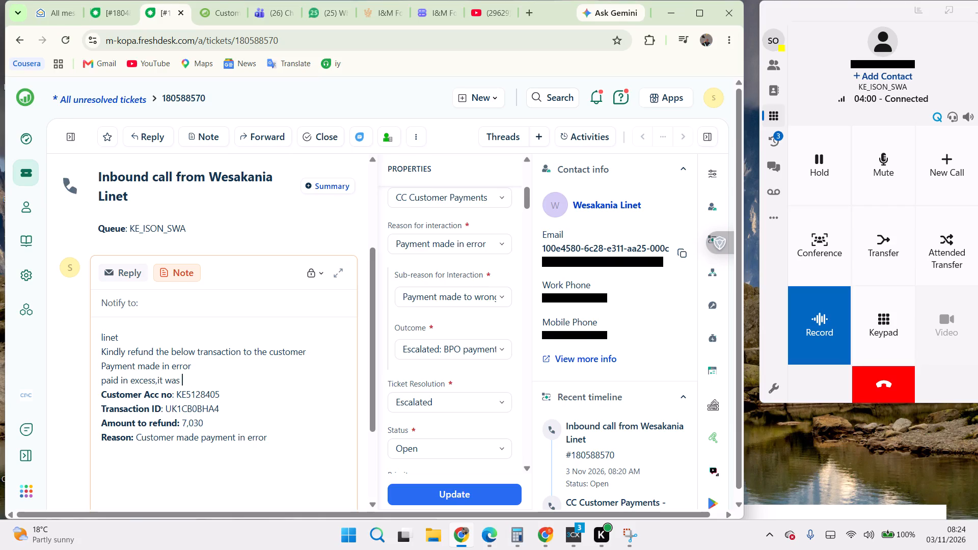
type("fune")
key("BackSpace")
type("ural")
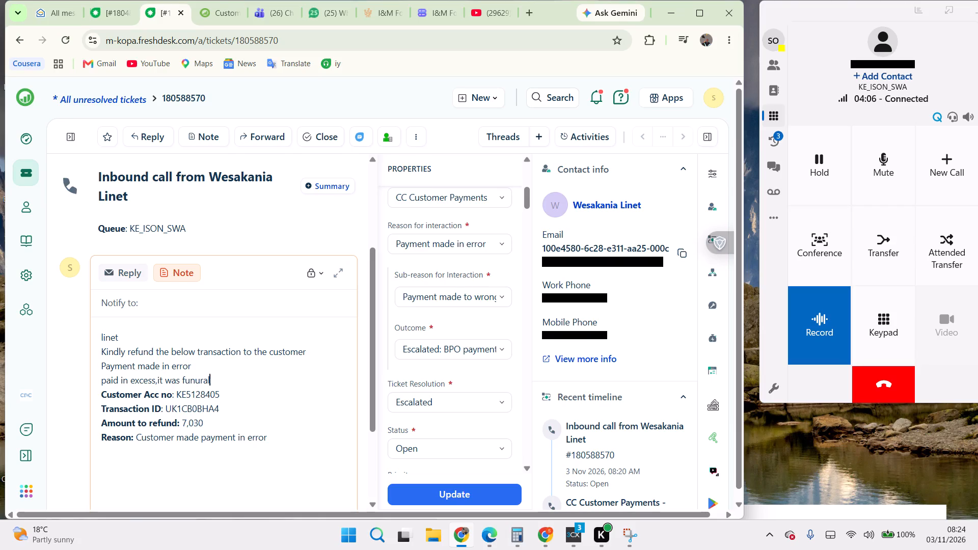
key("space")
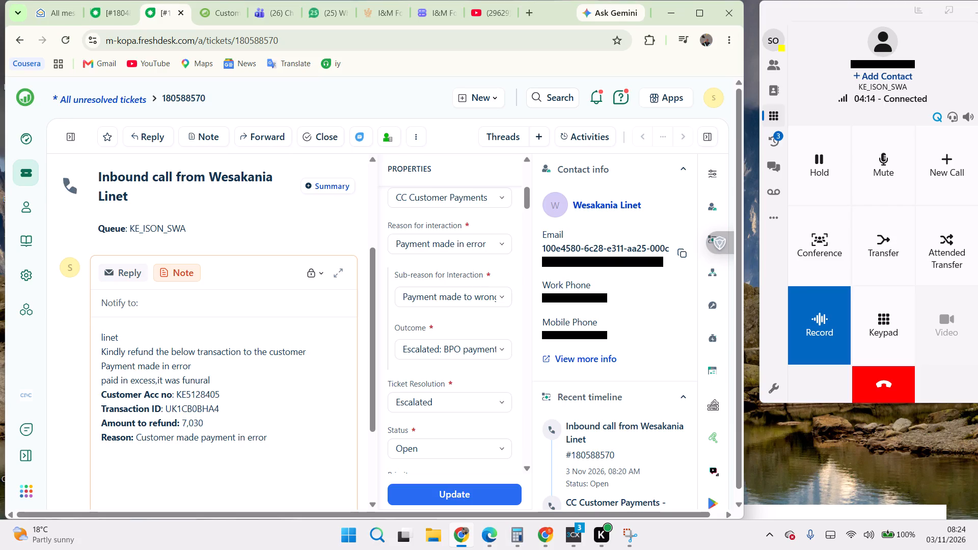
type("mone")
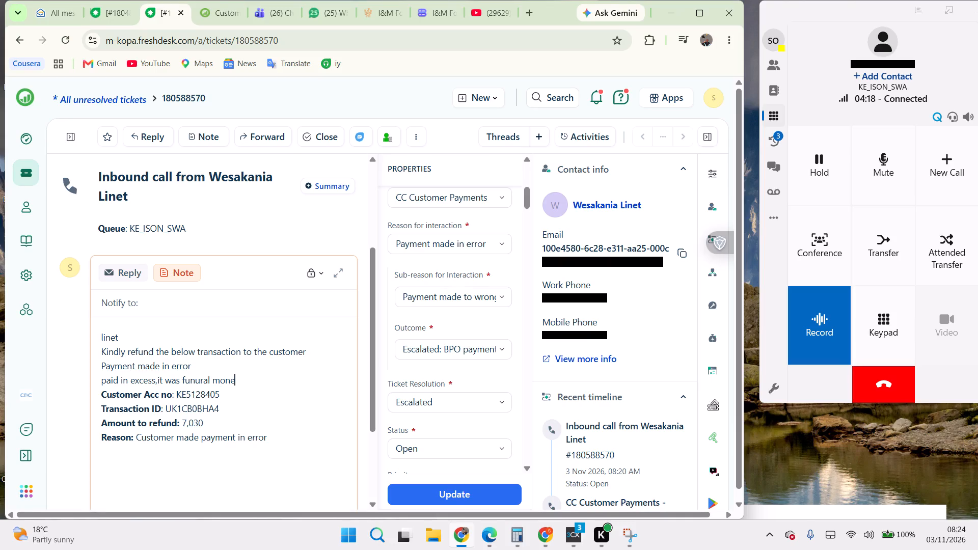
key("y")
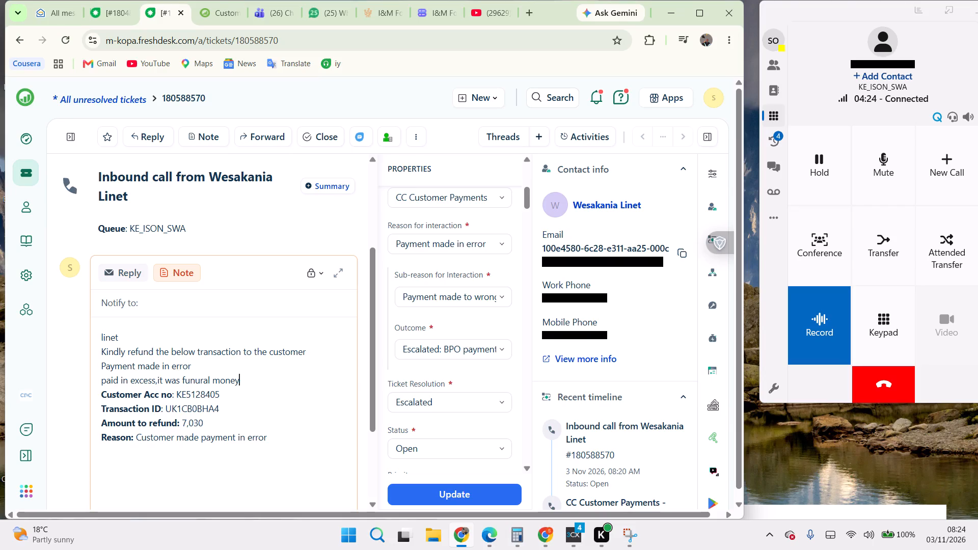
left_click(283, 439)
Set the ticket's Status to Resolved, keeping Ticket Resolution as Escalated.
left_click(438, 402)
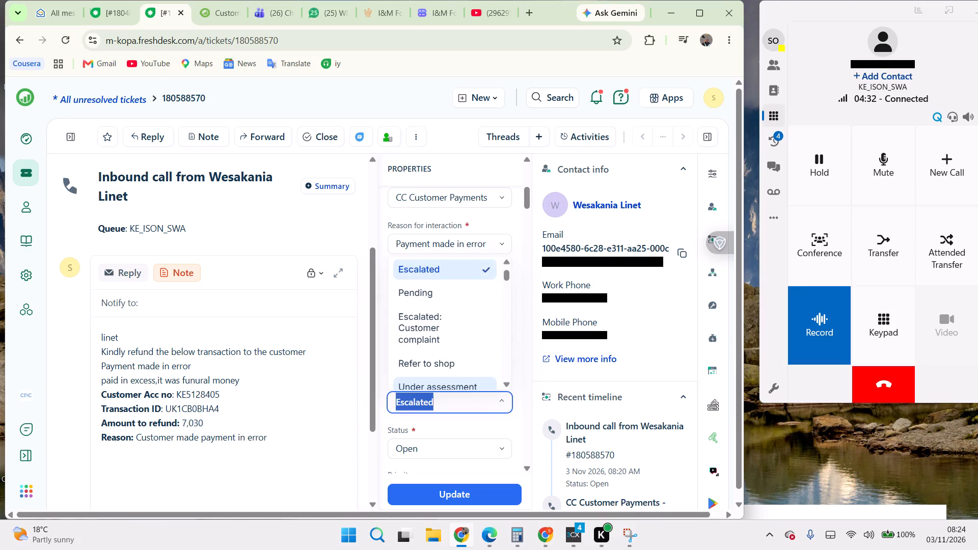
left_click(438, 402)
left_click(429, 448)
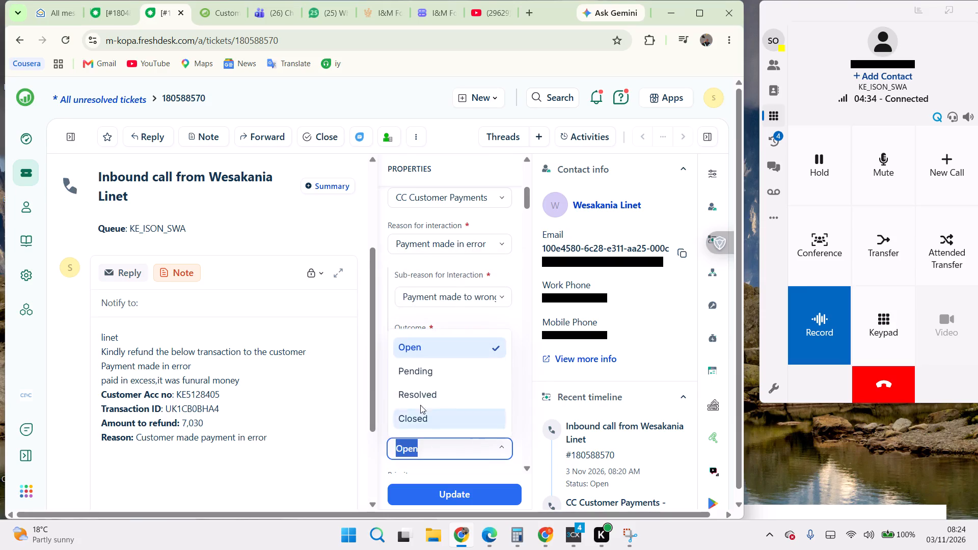
left_click(425, 394)
Post the completed refund request note to the ticket.
scroll(314, 448, "down", 1)
scroll(314, 448, "up", 3)
scroll(314, 448, "down", 3)
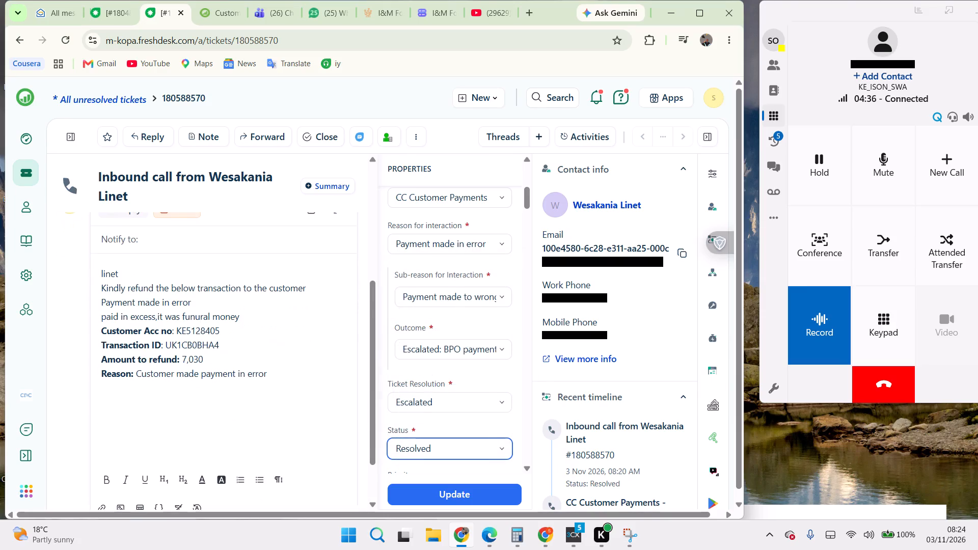
scroll(314, 448, "down", 4)
left_click(295, 483)
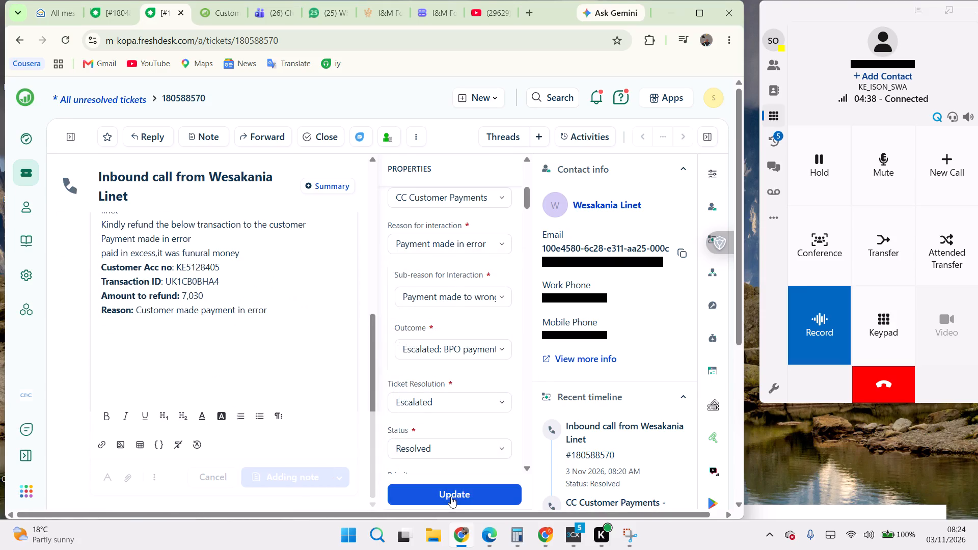
Save the ticket's changed properties.
left_click(451, 497)
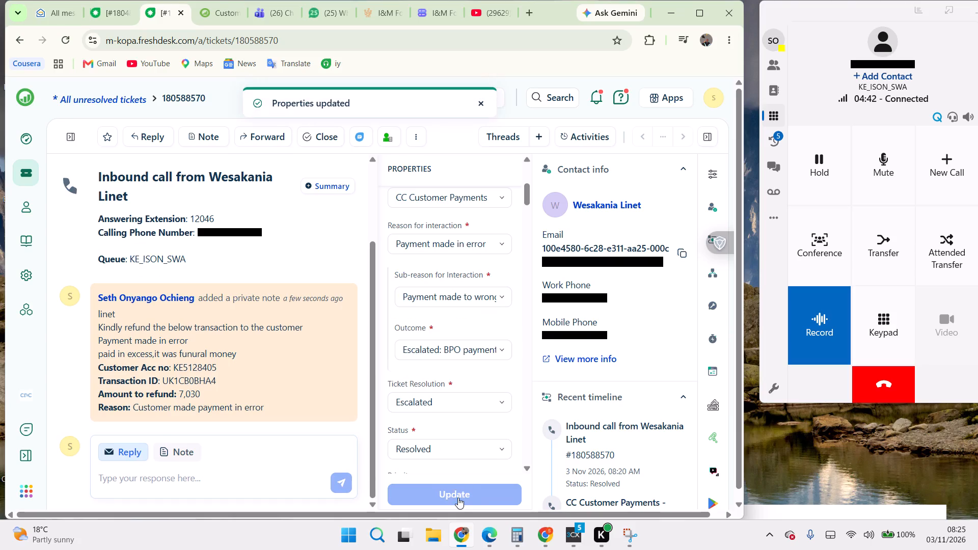
left_click(453, 493)
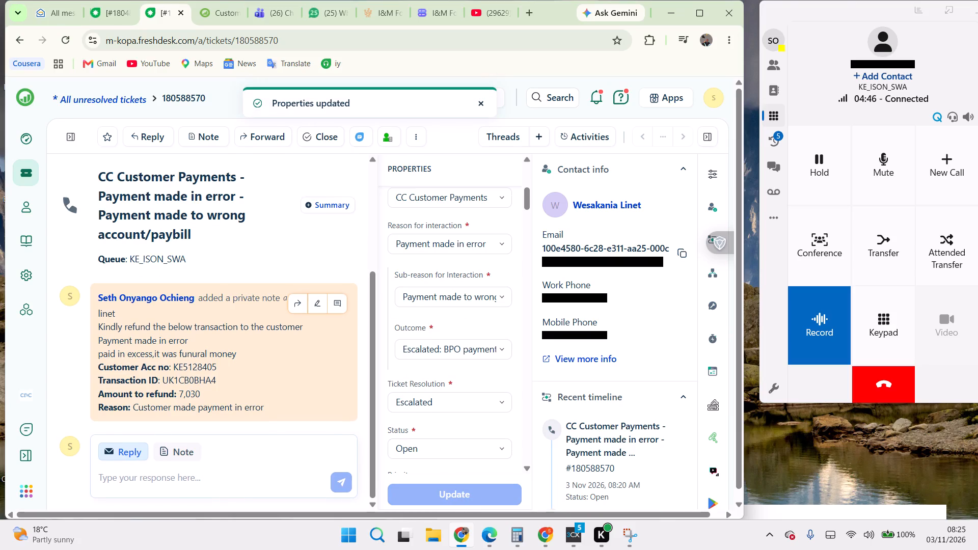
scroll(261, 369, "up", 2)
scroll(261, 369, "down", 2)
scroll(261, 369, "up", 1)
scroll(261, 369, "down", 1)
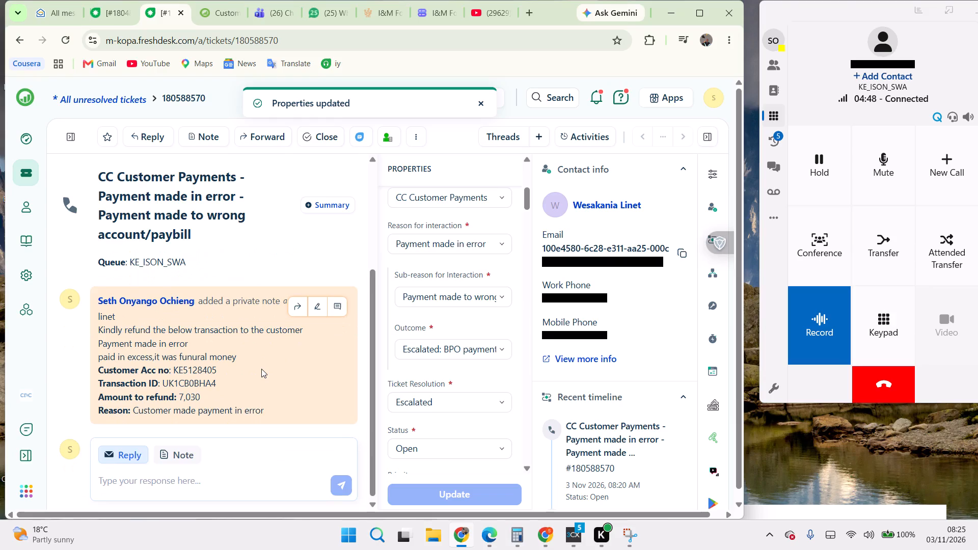
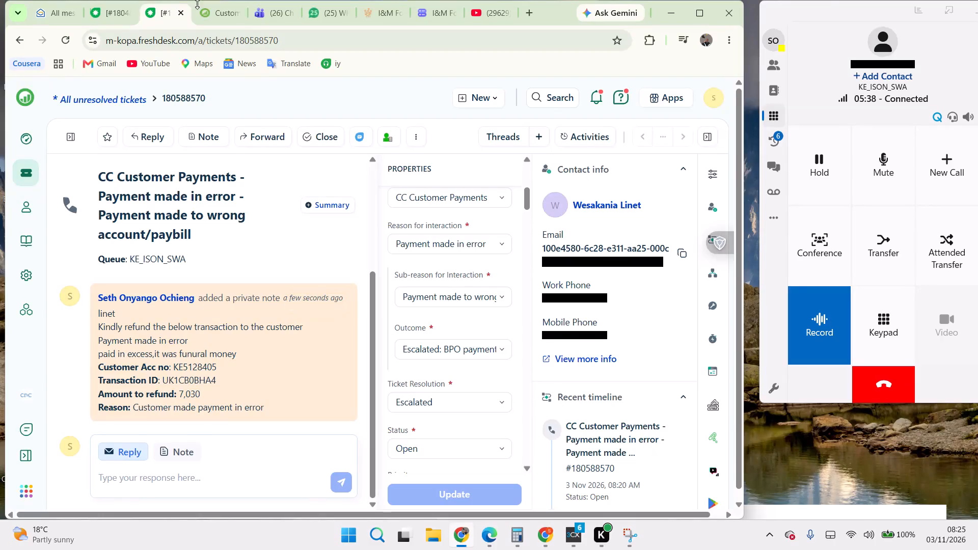
left_click(212, 16)
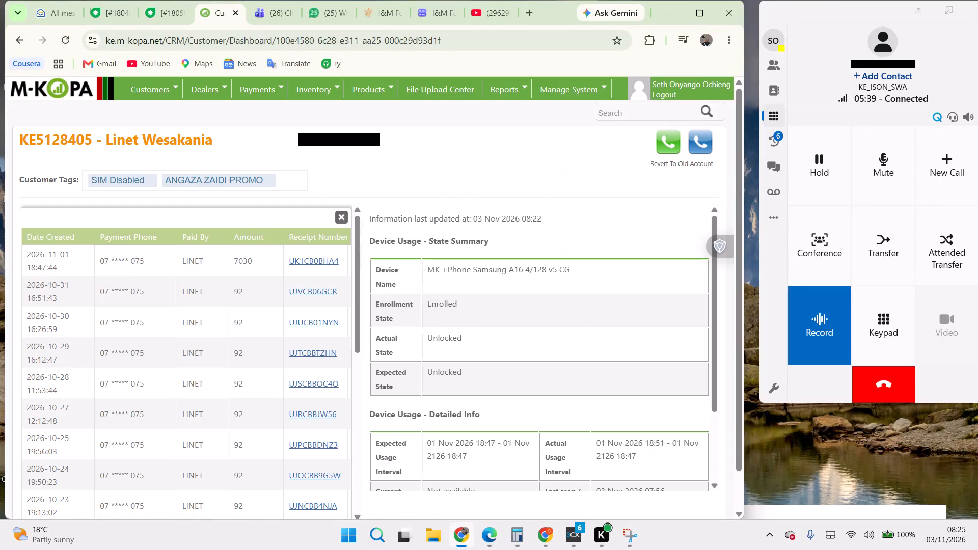
left_click(337, 219)
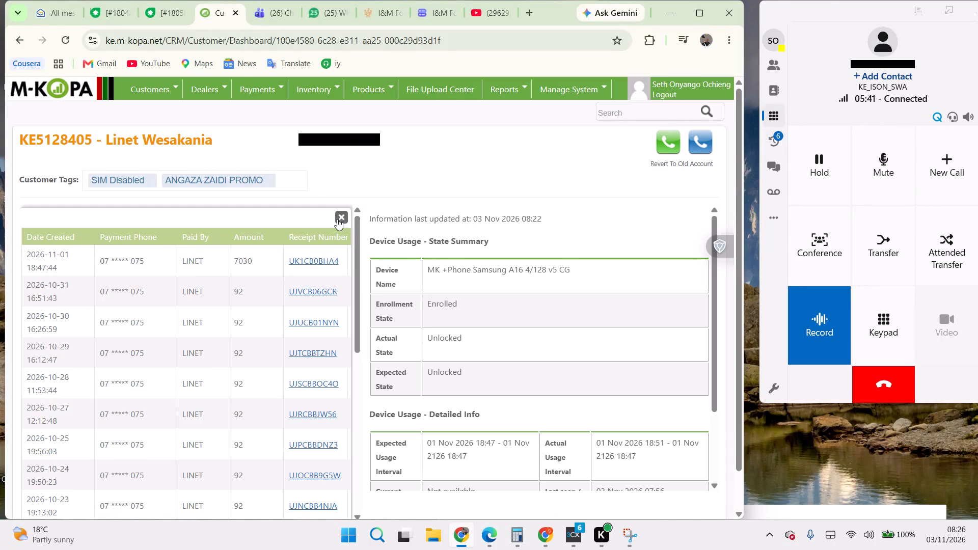
left_click(164, 12)
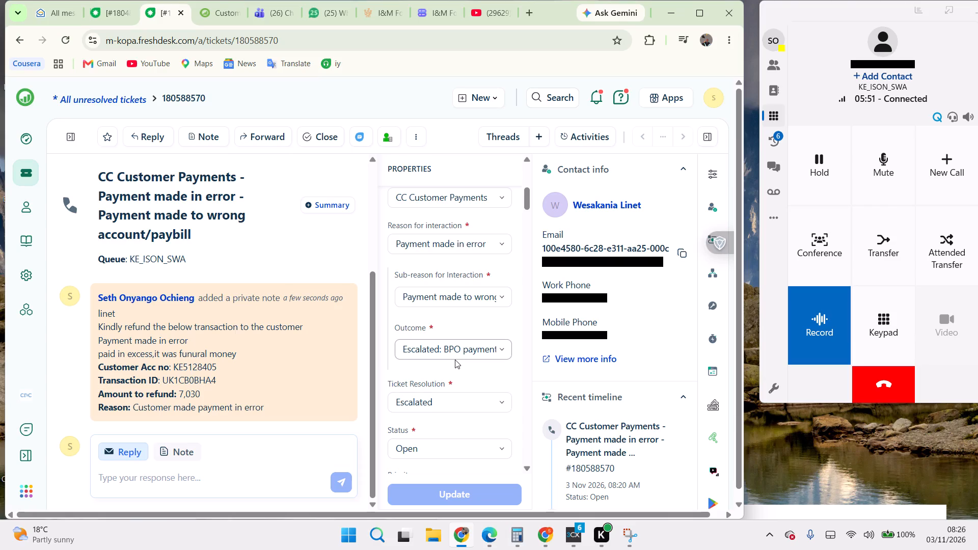
scroll(460, 345, "up", 3)
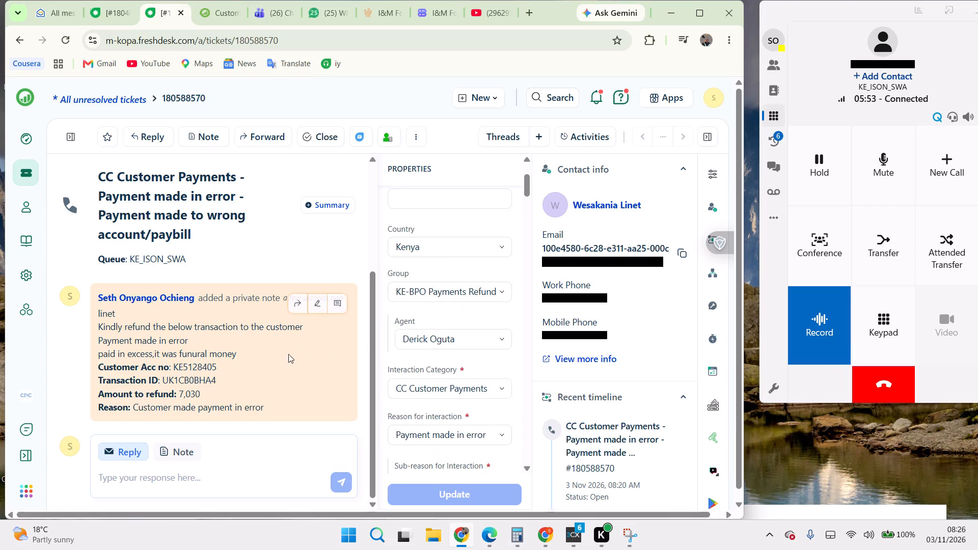
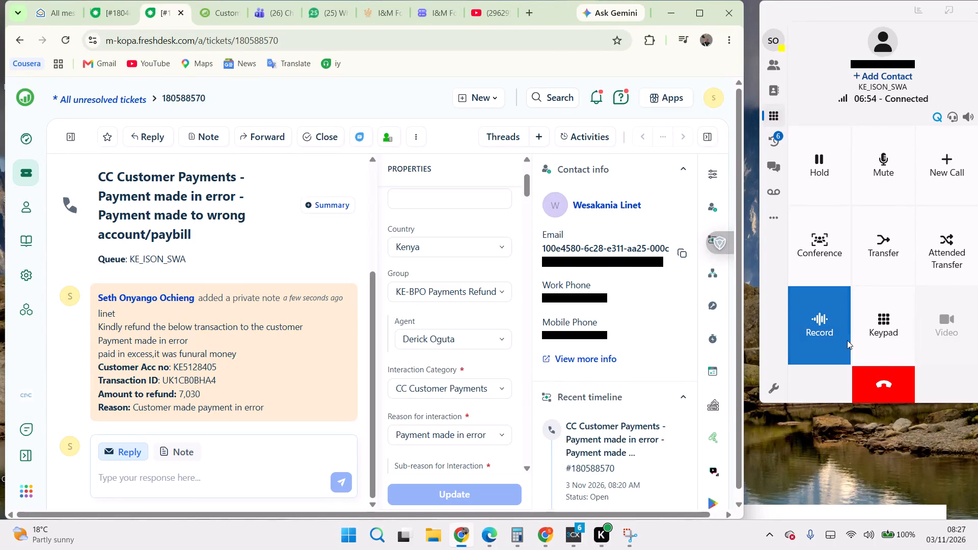
End the connected KE_ISON_SWA customer call in the softphone.
left_click(874, 386)
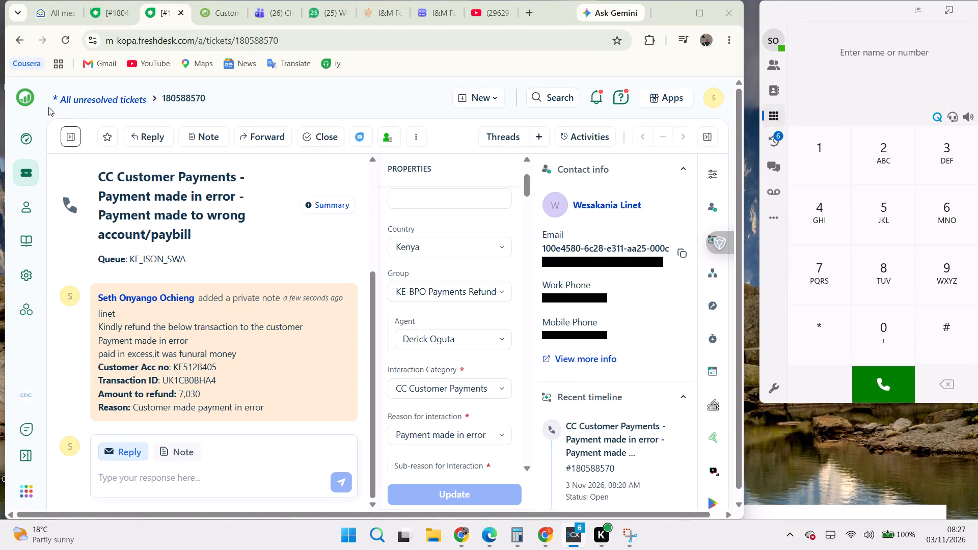
left_click(168, 12)
left_click(225, 20)
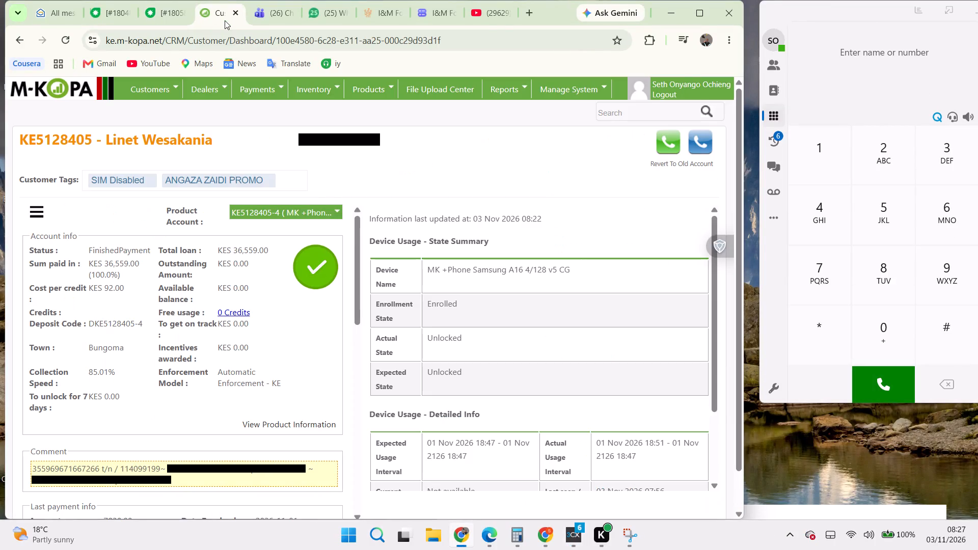
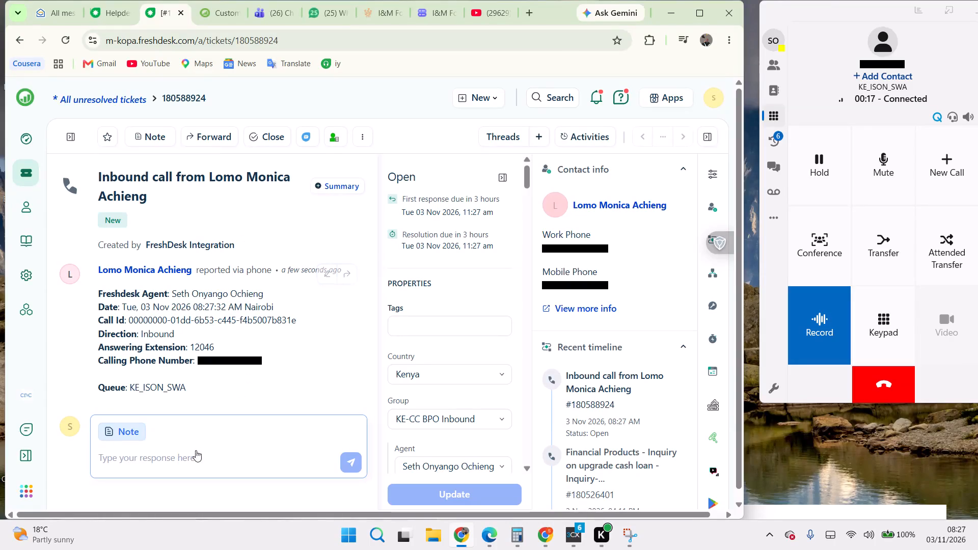
left_click(137, 428)
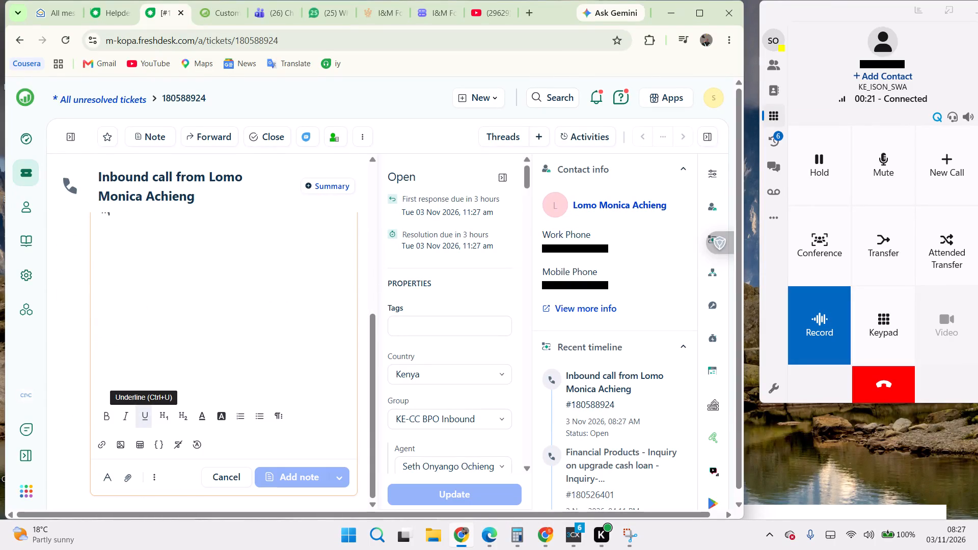
type("onica")
key("Return")
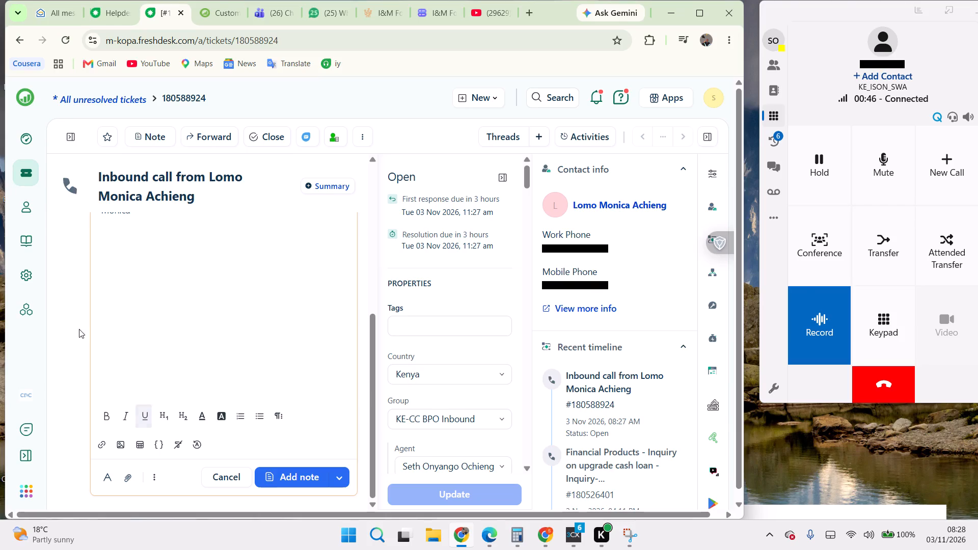
scroll(170, 297, "up", 2)
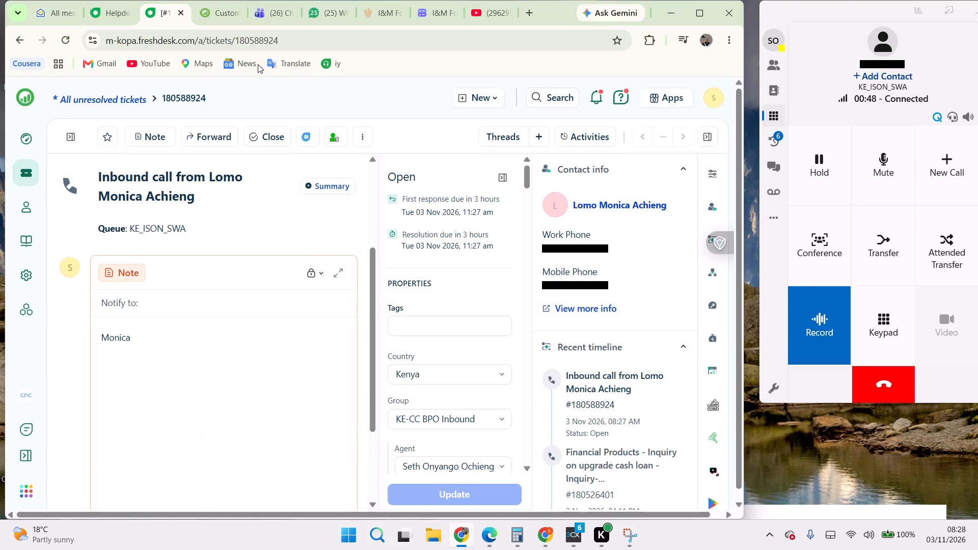
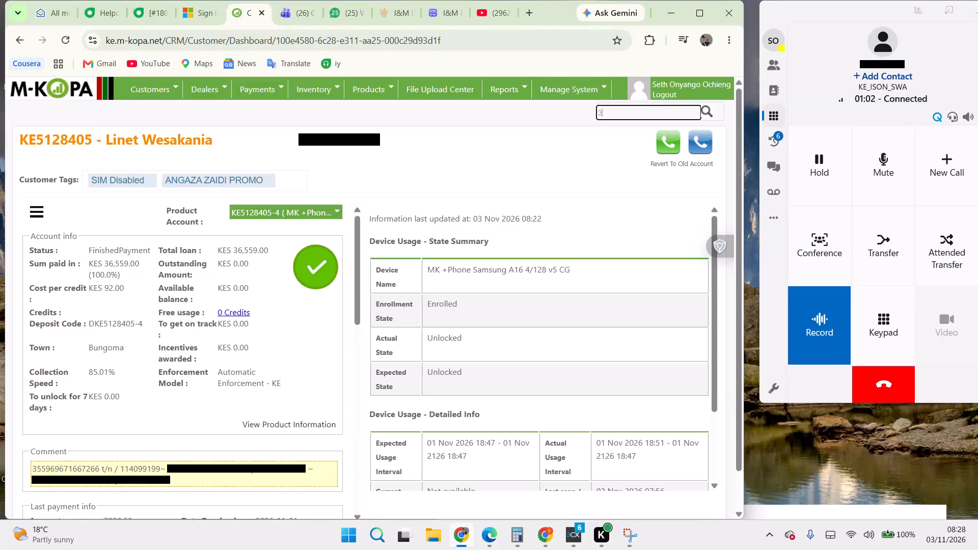
Search the M-KOPA CRM for the caller's customer account using the number the caller provides.
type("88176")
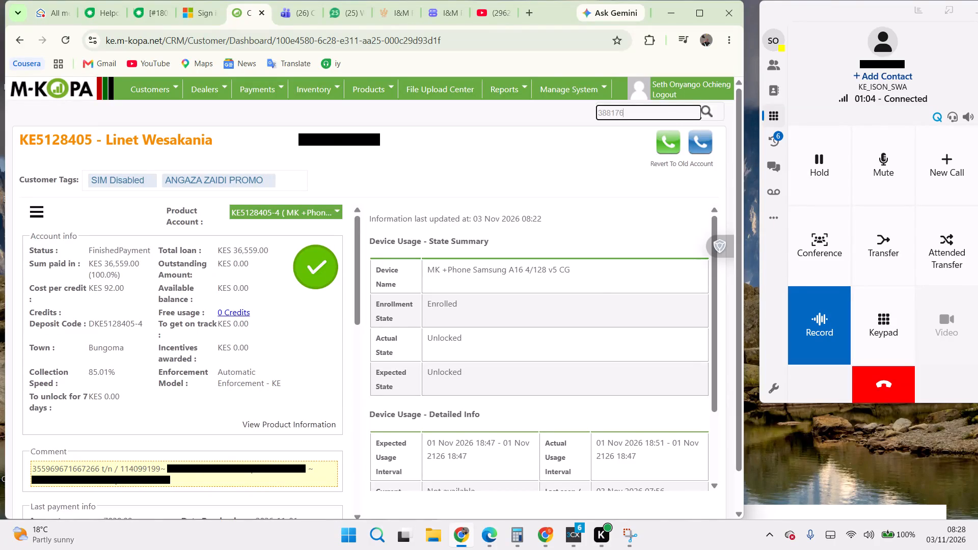
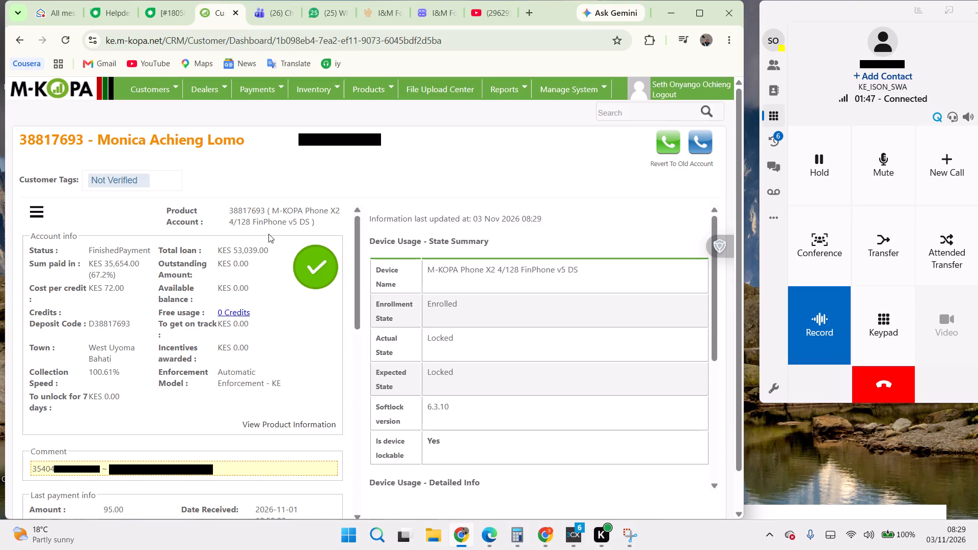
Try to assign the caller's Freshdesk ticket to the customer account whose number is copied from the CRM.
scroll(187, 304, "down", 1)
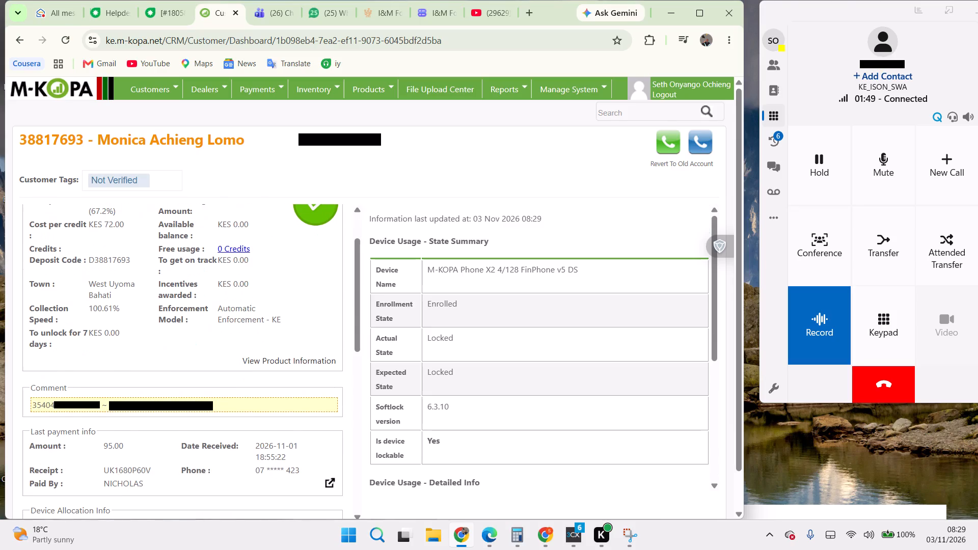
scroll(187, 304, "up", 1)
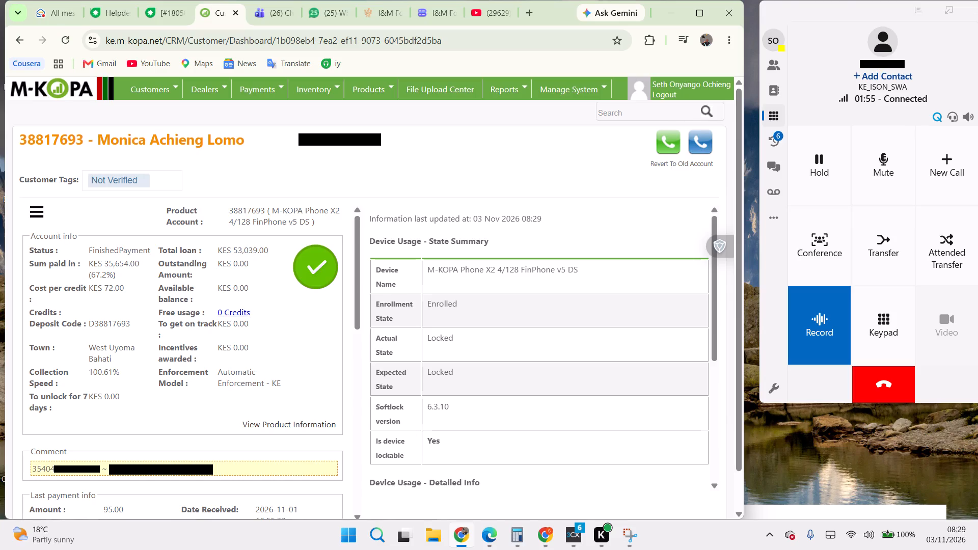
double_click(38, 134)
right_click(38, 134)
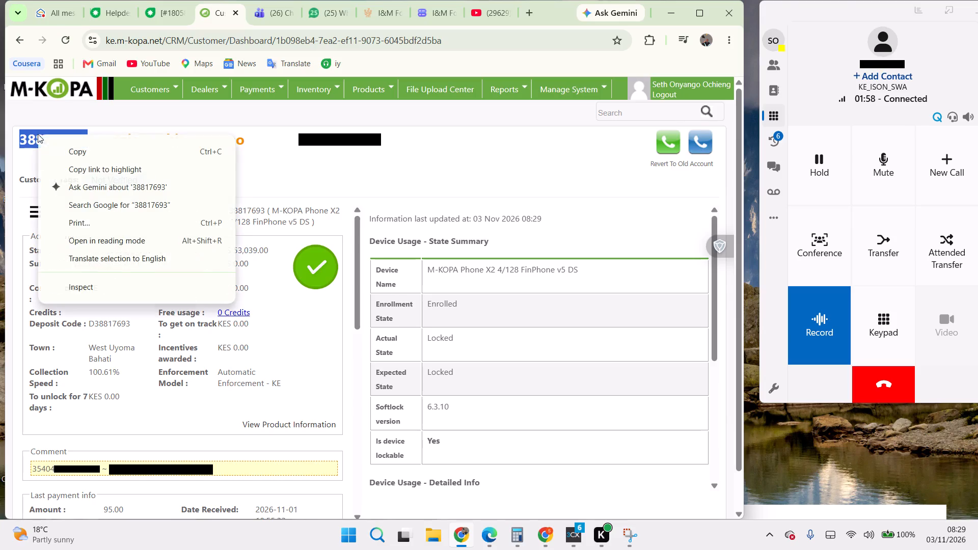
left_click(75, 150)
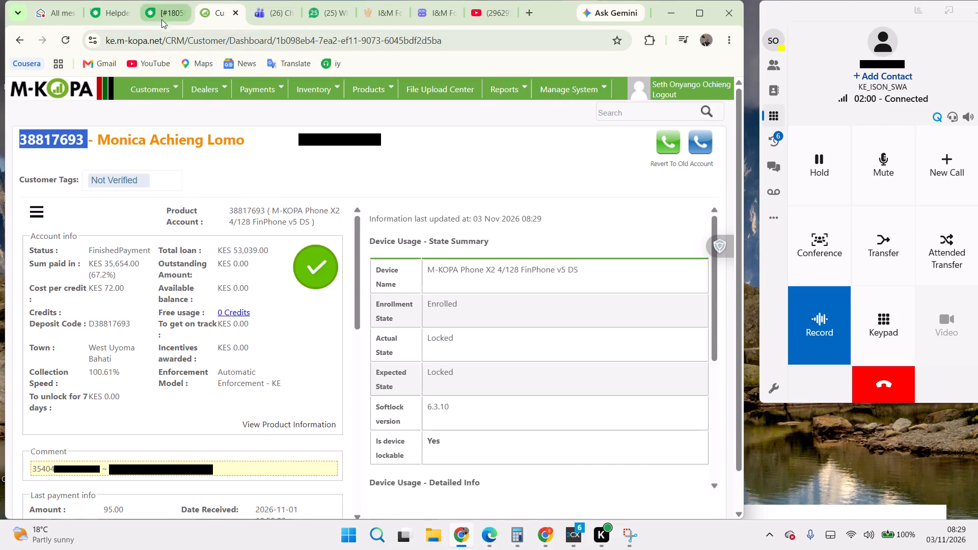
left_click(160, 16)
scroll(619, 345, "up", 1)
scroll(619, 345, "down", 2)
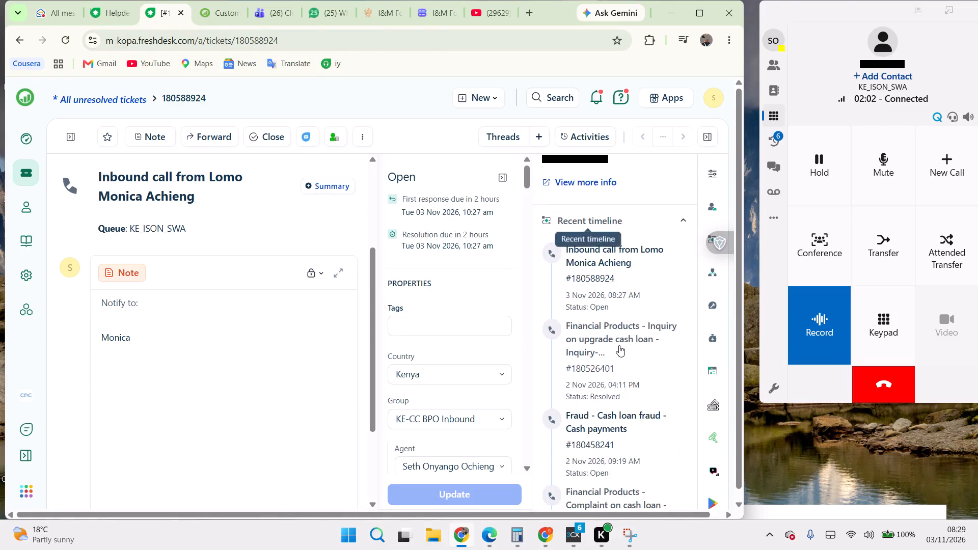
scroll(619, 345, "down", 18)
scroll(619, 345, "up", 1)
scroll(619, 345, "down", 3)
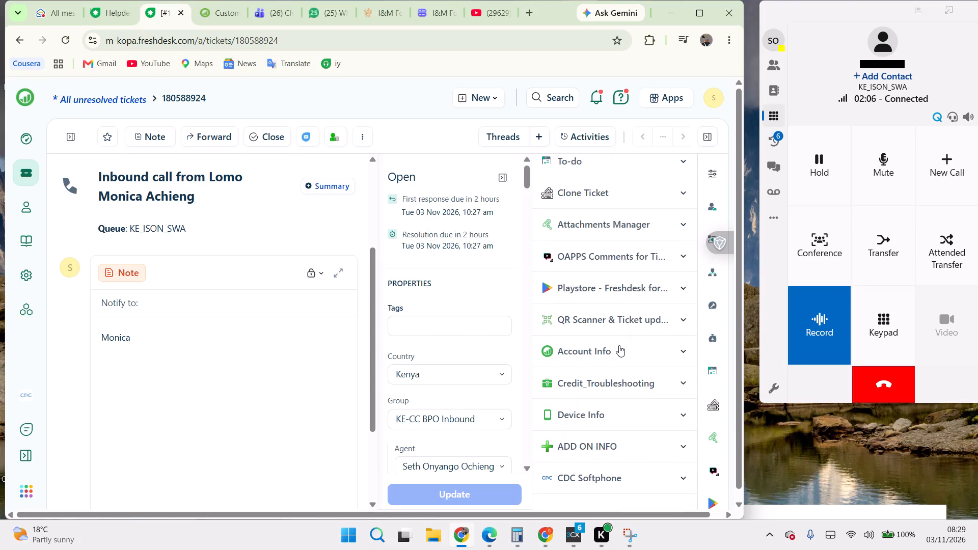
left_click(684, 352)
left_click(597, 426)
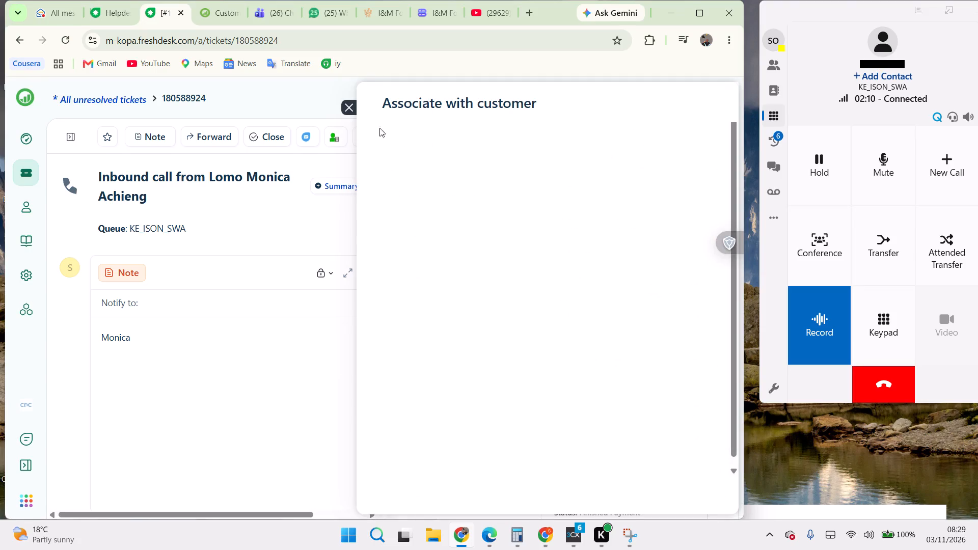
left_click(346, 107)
Set the ticket's interaction category to M-KOPA HMD Devices, with Locked screen-finished payment as both reason and sub-reason.
scroll(231, 377, "down", 1)
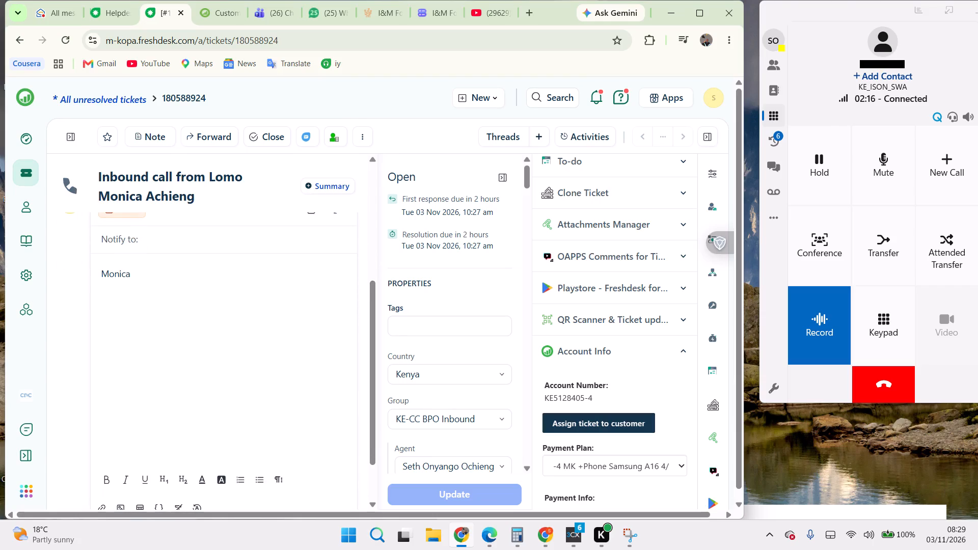
scroll(432, 352, "down", 1)
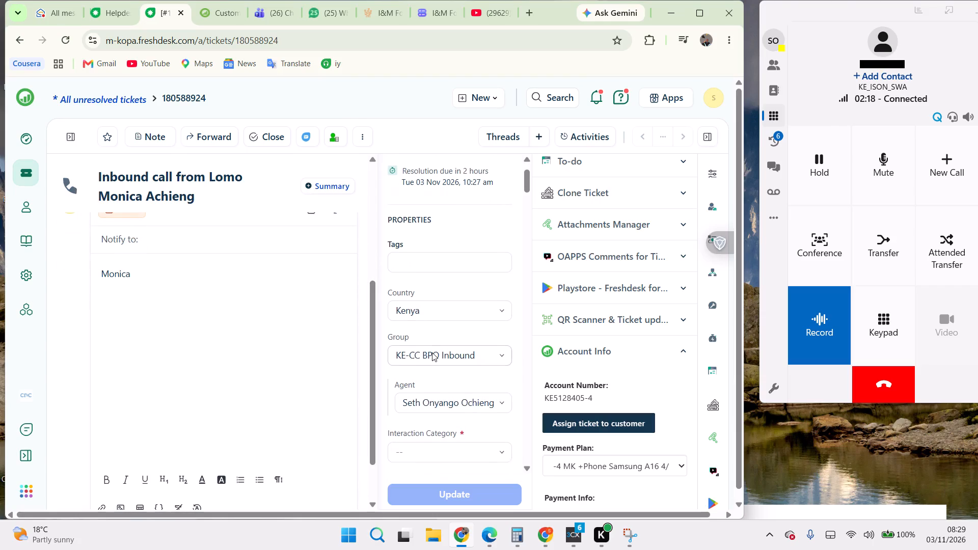
scroll(432, 352, "down", 2)
left_click(433, 334)
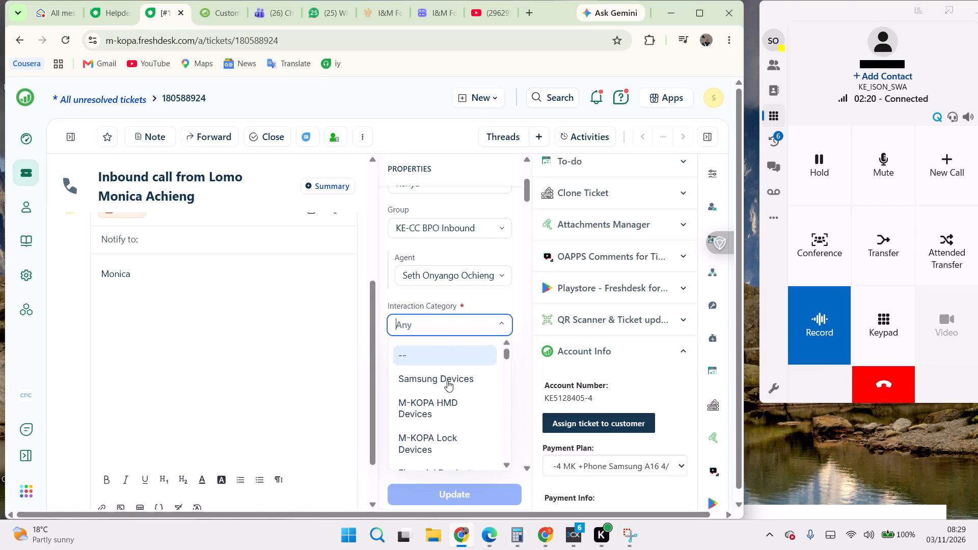
left_click(439, 404)
left_click(436, 371)
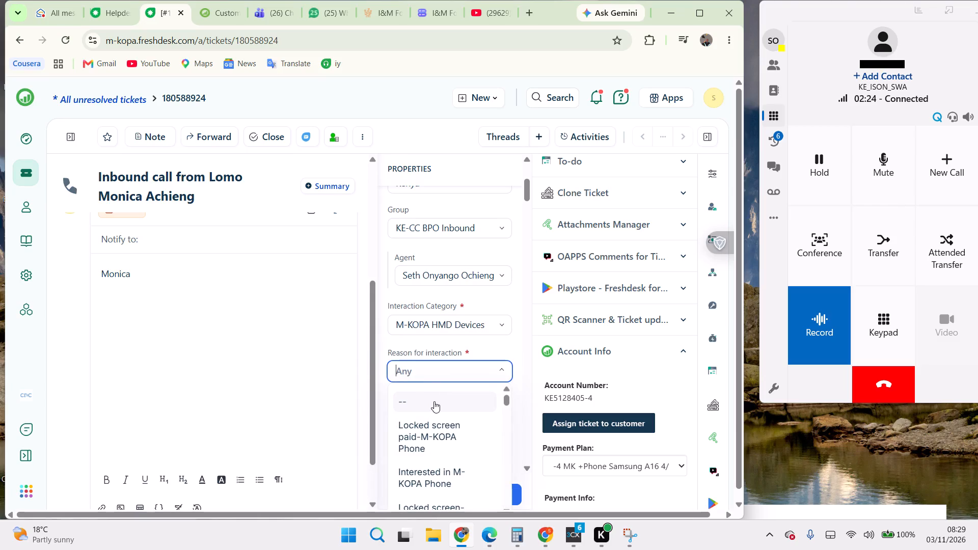
type("fin")
left_click(426, 414)
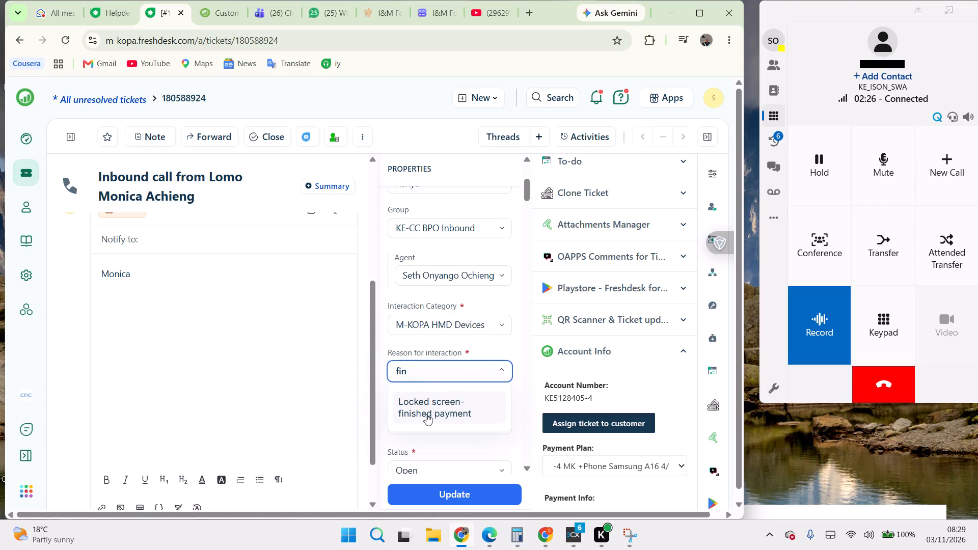
left_click(444, 417)
left_click(437, 472)
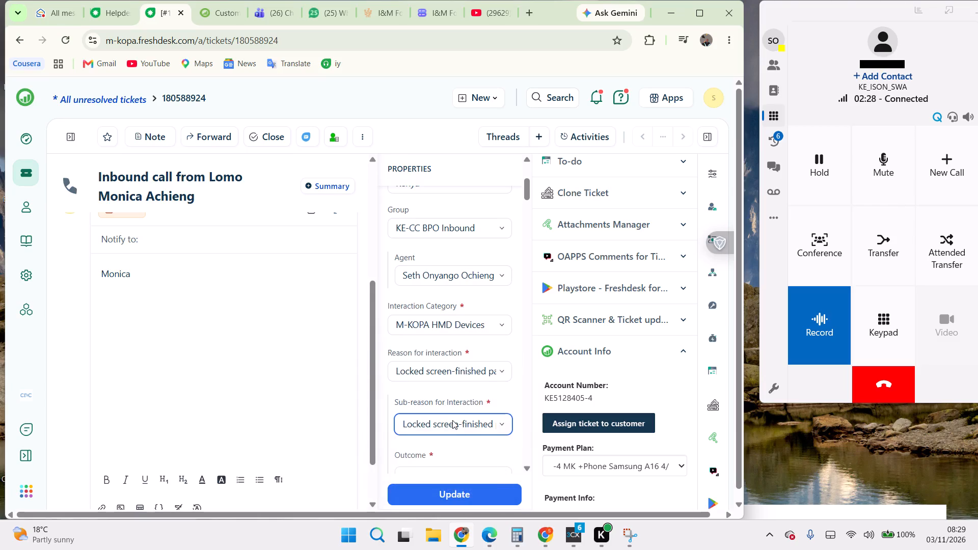
Set the ticket outcome to "Resolved: State 3 sent" and the status to Resolved.
scroll(452, 418, "down", 1)
left_click(454, 414)
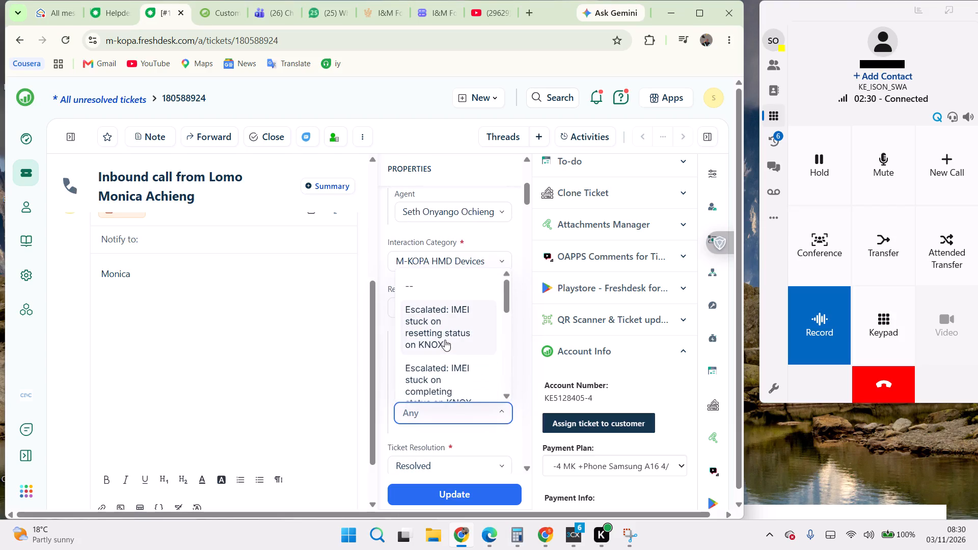
scroll(447, 352, "down", 1)
left_click(448, 368)
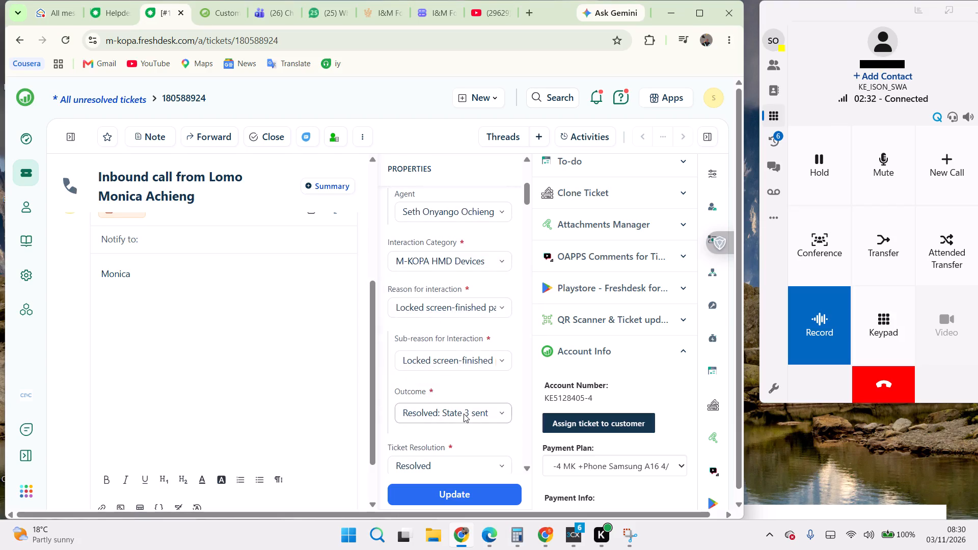
scroll(464, 414, "down", 2)
left_click(452, 384)
left_click(434, 464)
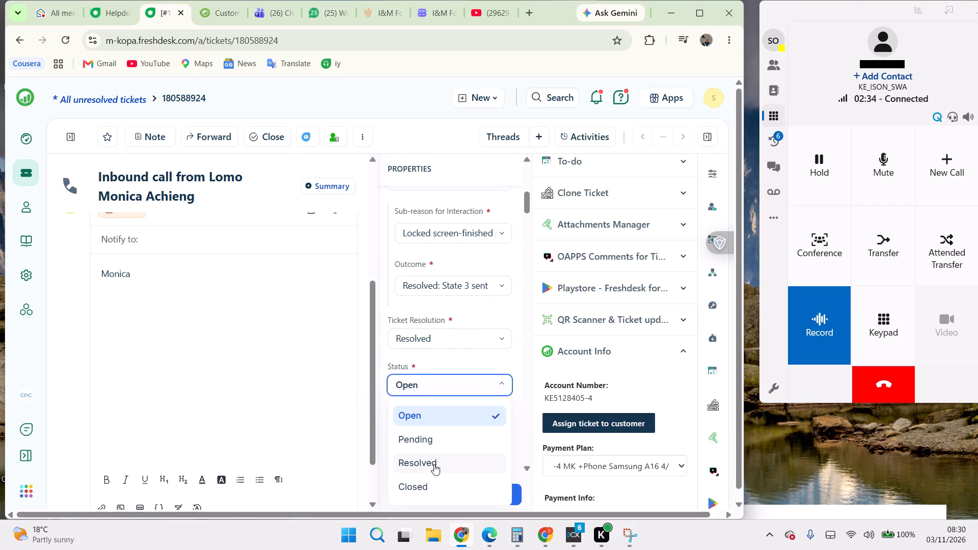
Copy the sub-reason "Locked screen-finished payment" into the ticket note below the caller's first name.
left_click(426, 227)
right_click(426, 227)
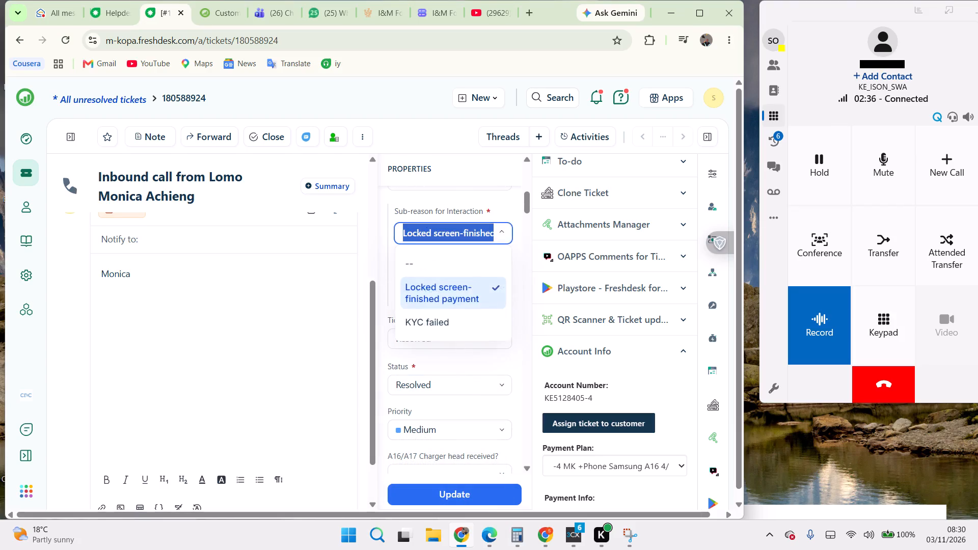
left_click(471, 256)
left_click(261, 354)
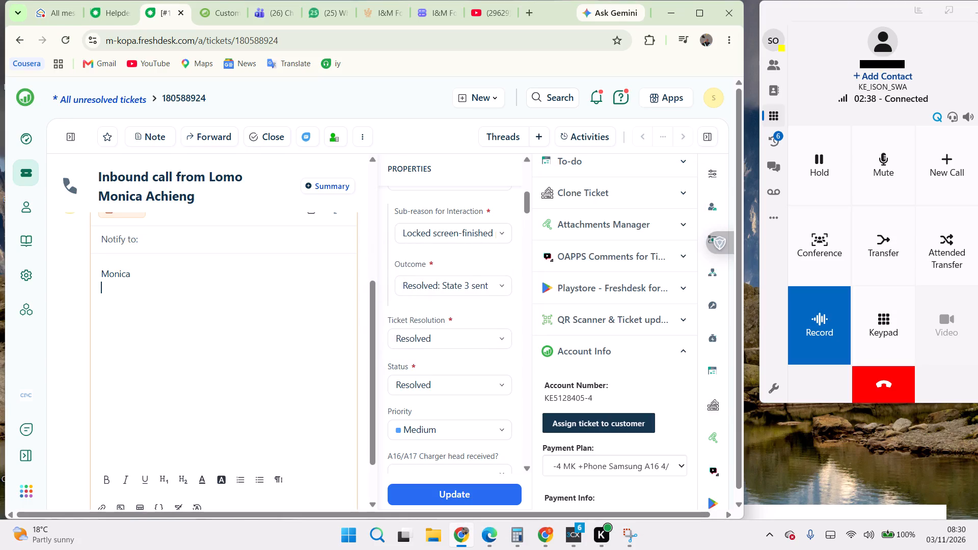
key("ctrl+v")
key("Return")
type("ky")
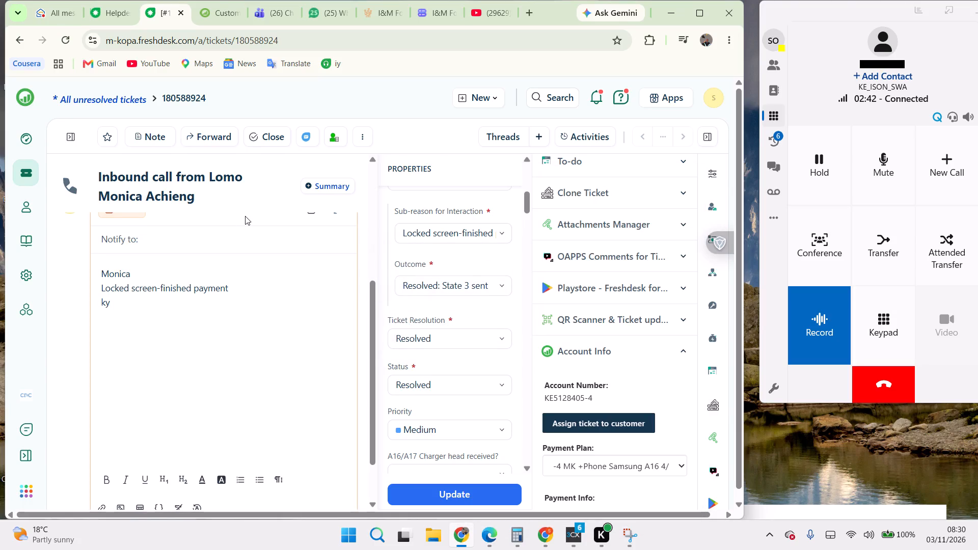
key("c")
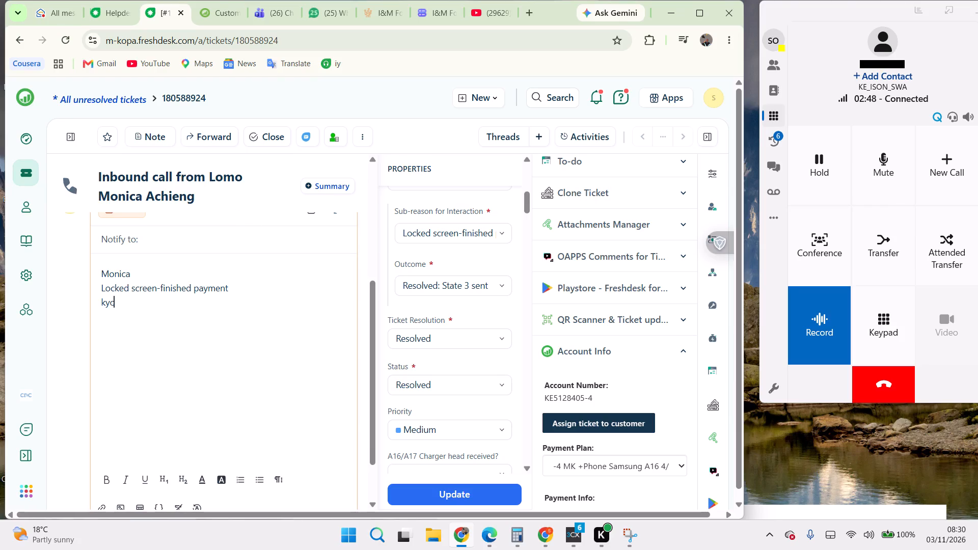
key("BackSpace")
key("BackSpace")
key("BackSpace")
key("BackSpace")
Add the copied outcome "Resolved: State 3 sent" on a new note line and start another line with "n".
left_click(425, 290)
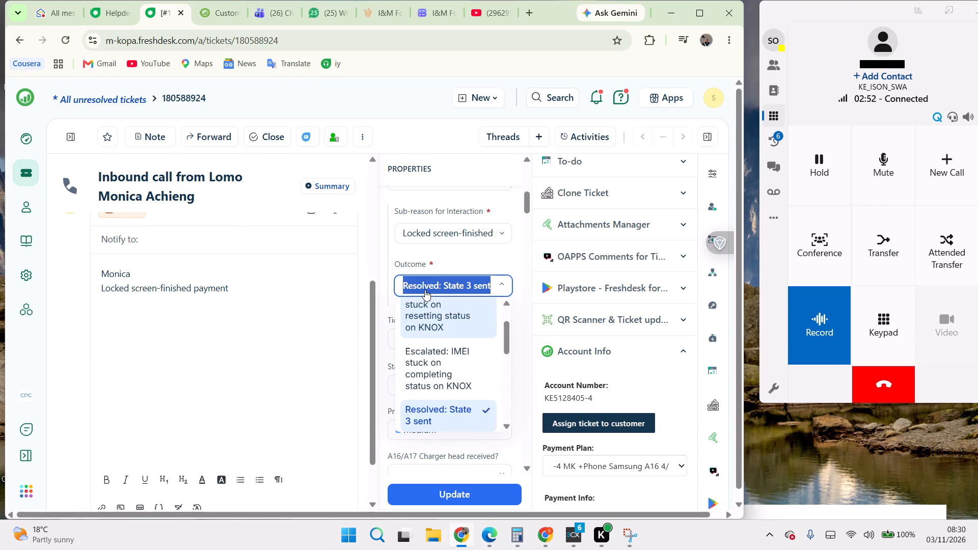
right_click(425, 290)
left_click(463, 256)
left_click(255, 299)
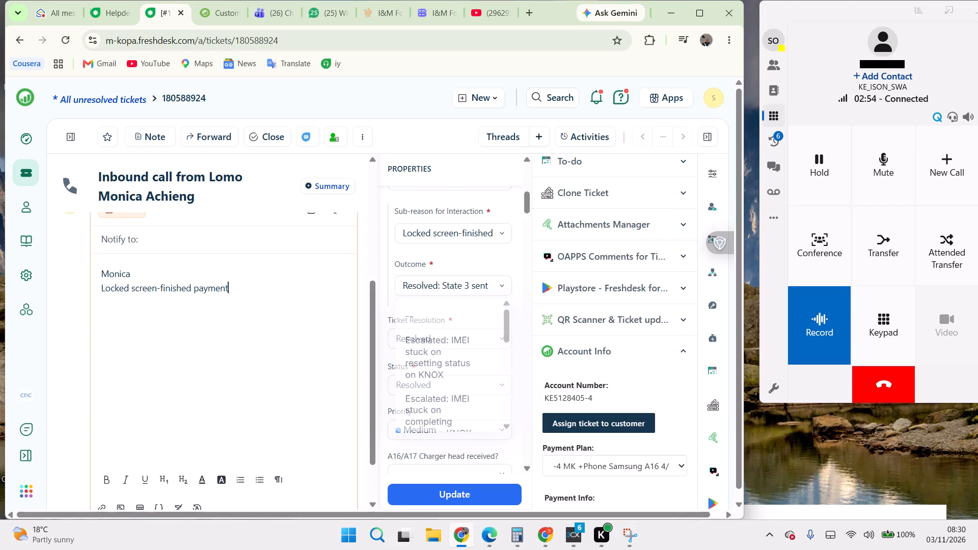
key("Return")
key("ctrl+v")
key("Return")
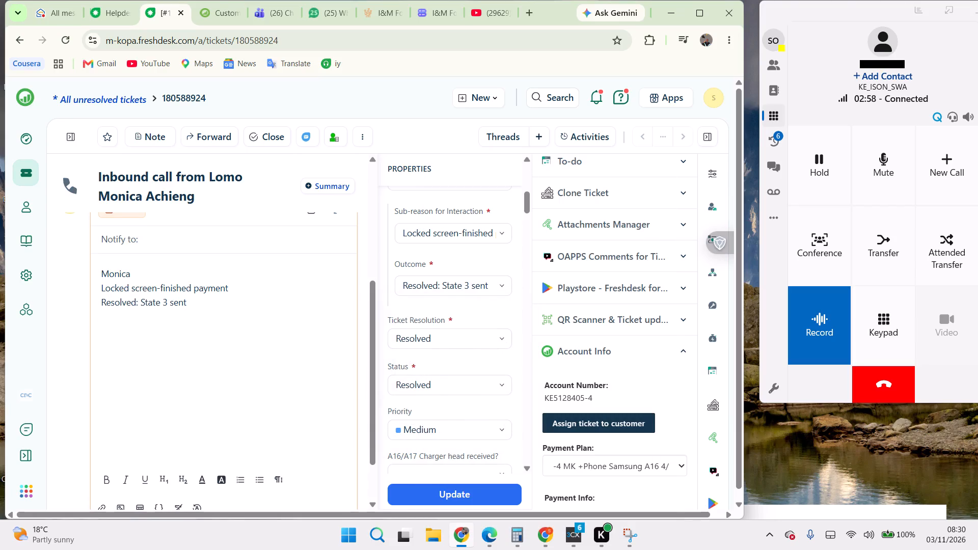
key("n")
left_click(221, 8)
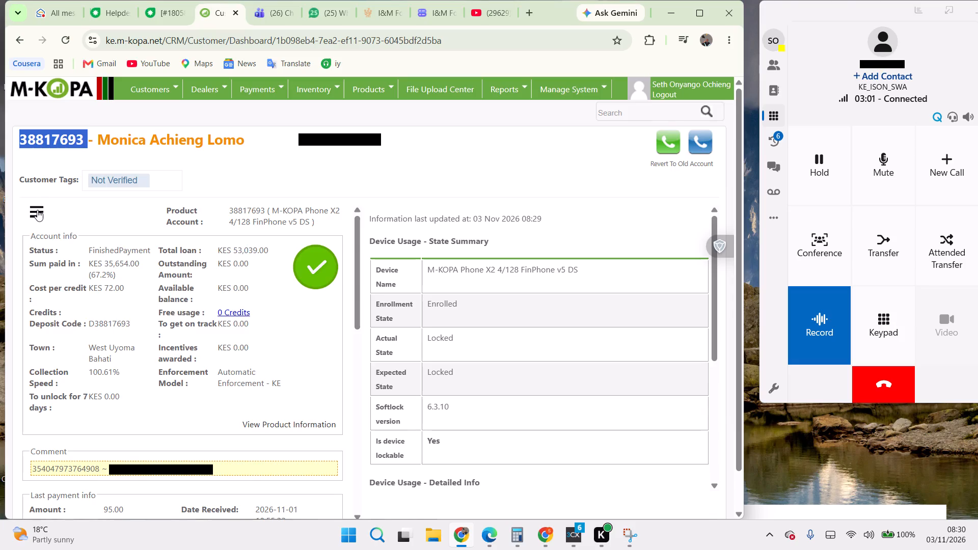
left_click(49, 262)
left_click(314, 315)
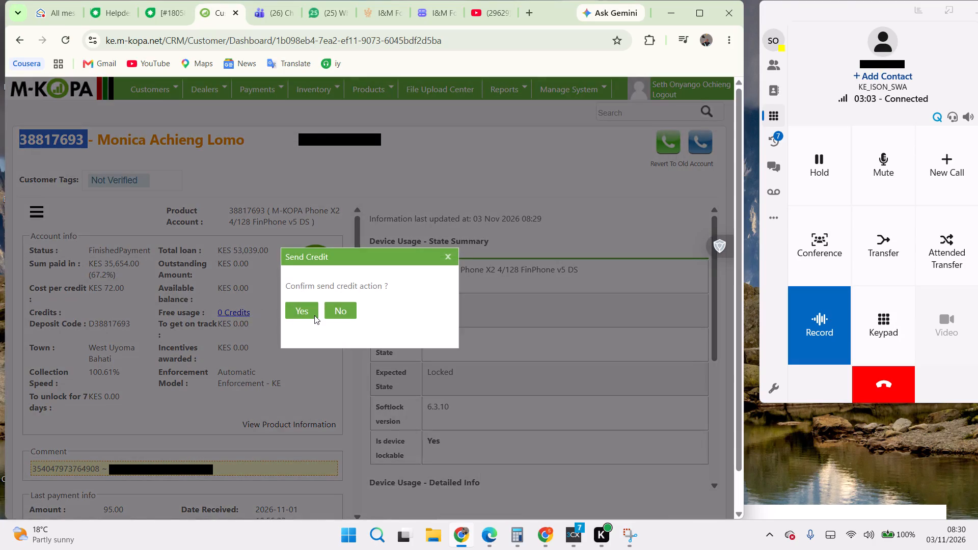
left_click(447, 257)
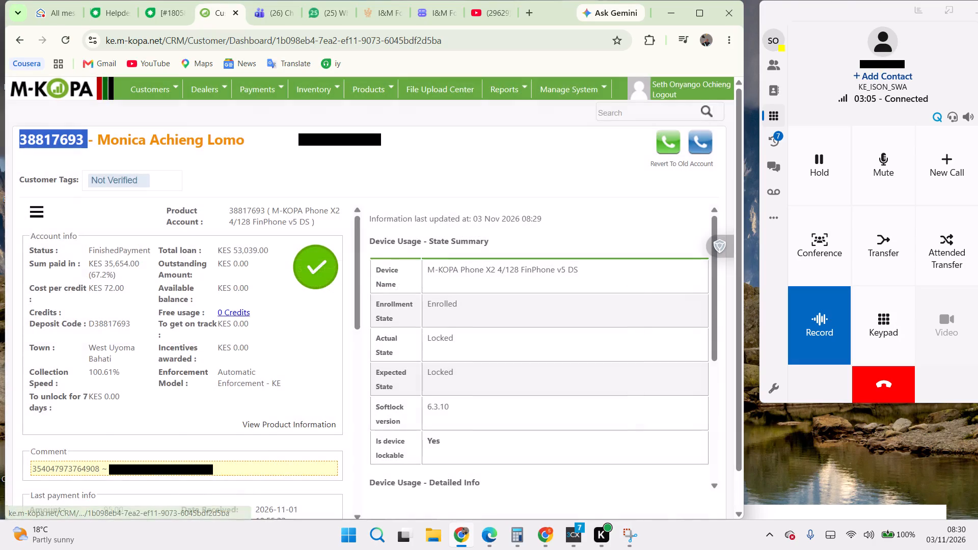
Send the state to the customer's locked phone from the M-KOPA CRM account and close the dialog.
left_click(131, 270)
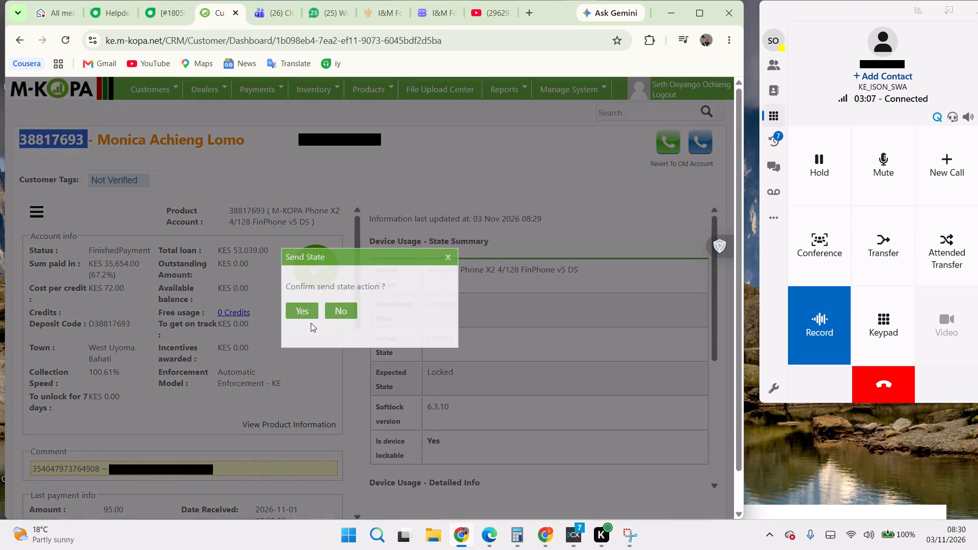
left_click(305, 315)
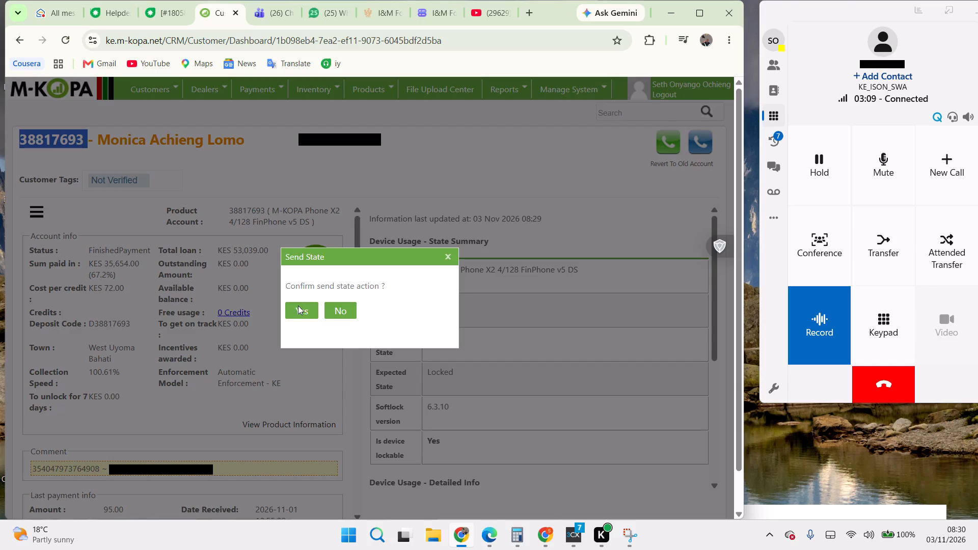
left_click(298, 306)
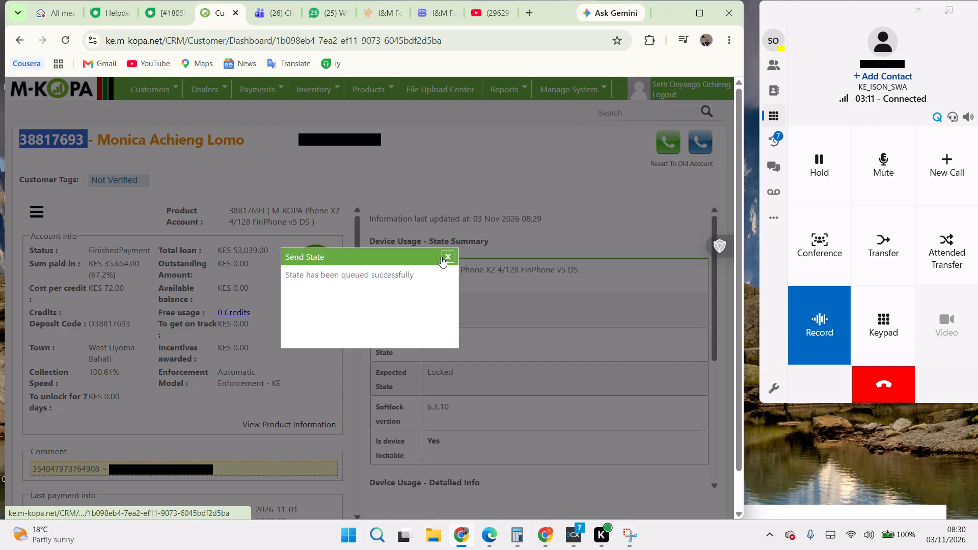
left_click(441, 257)
left_click(454, 257)
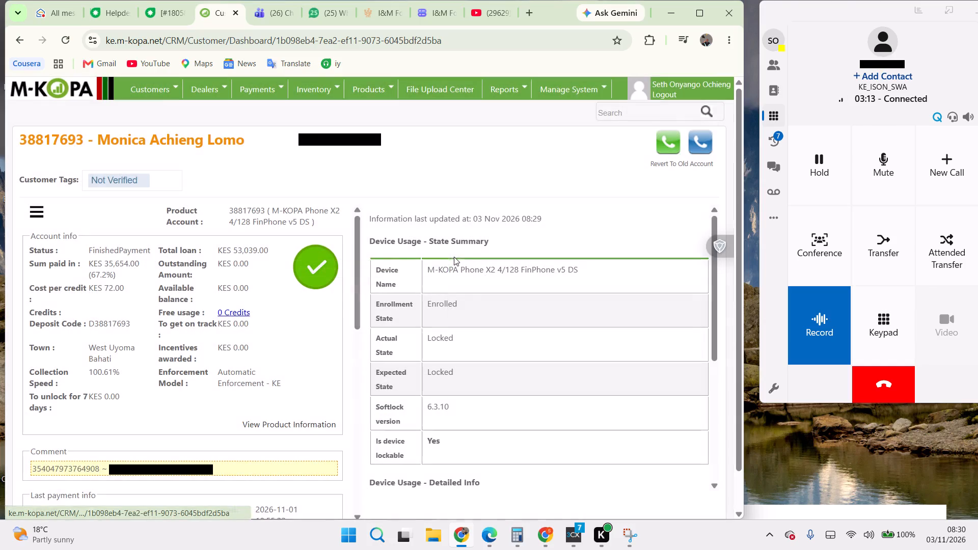
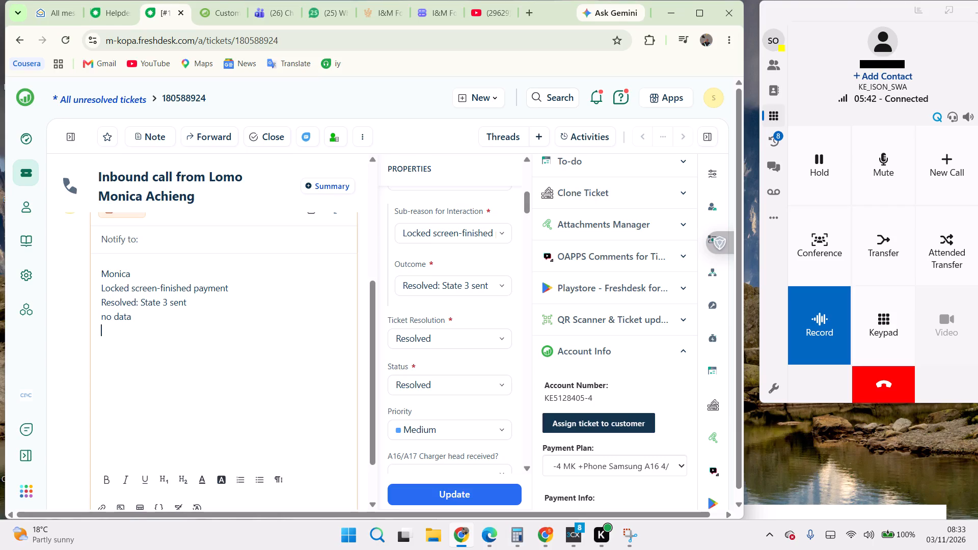
Complete the new note line as "diy given" below "no data" in the ticket note.
type("iy gi")
type("ven")
key("space")
key("Return")
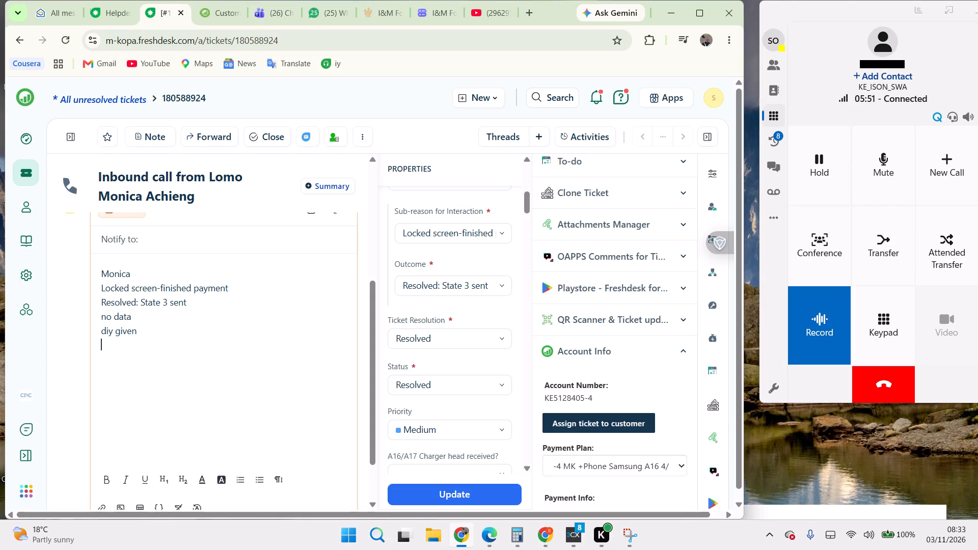
Save the ticket's outcome, resolution and status properties.
left_click(416, 496)
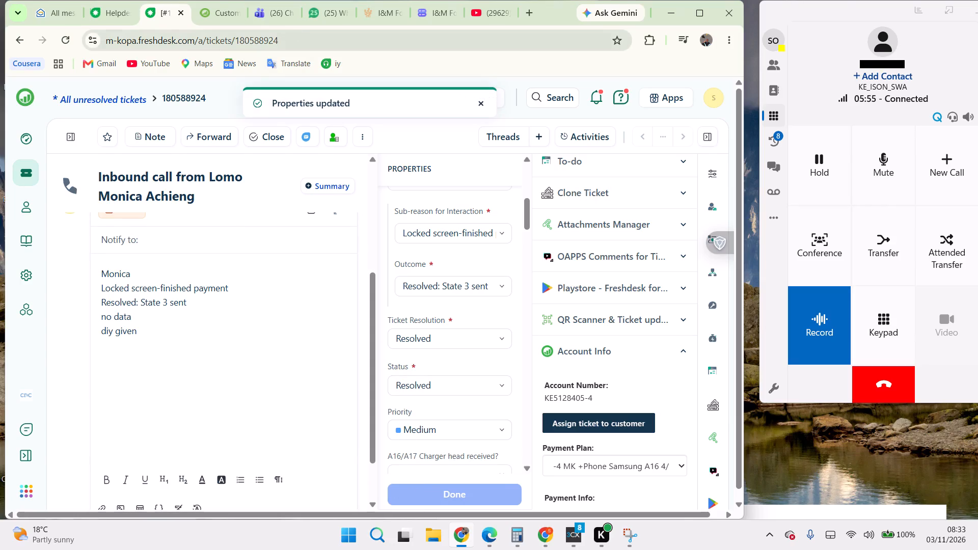
Return to the I&M Foundation x Moringa scholarship form and review the drafted career goals statement beside it.
left_click(430, 16)
scroll(581, 369, "down", 4)
scroll(581, 369, "up", 2)
scroll(581, 369, "down", 1)
scroll(581, 369, "up", 2)
scroll(581, 369, "down", 3)
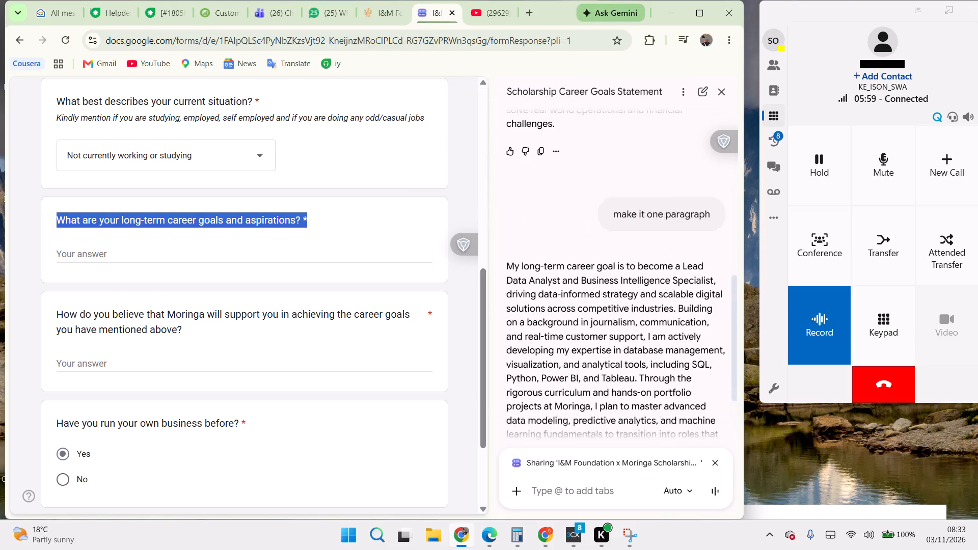
scroll(581, 369, "down", 1)
scroll(581, 369, "up", 1)
scroll(581, 369, "down", 1)
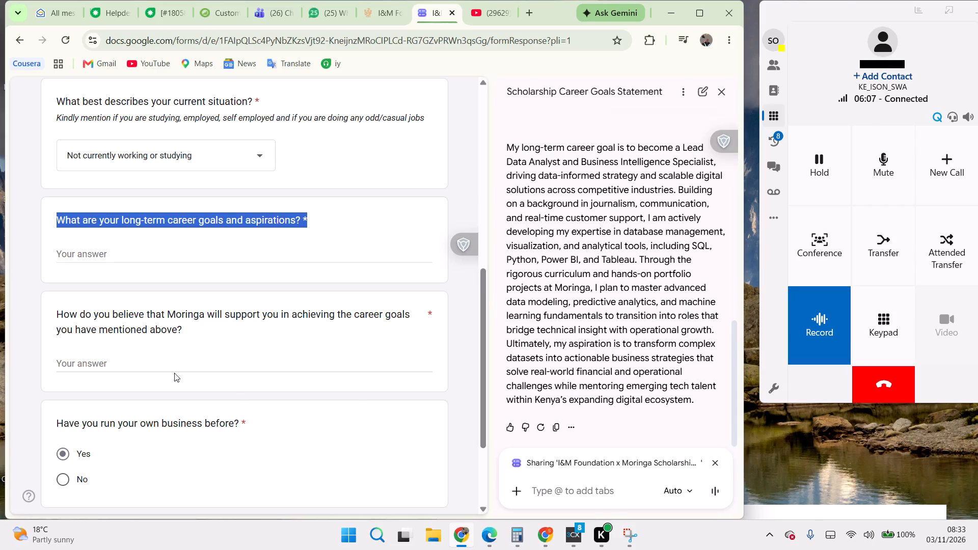
Send Gemini the prompt "one paragh" for the career goals statement and look over the reply.
left_click(551, 487)
type("one")
key("space")
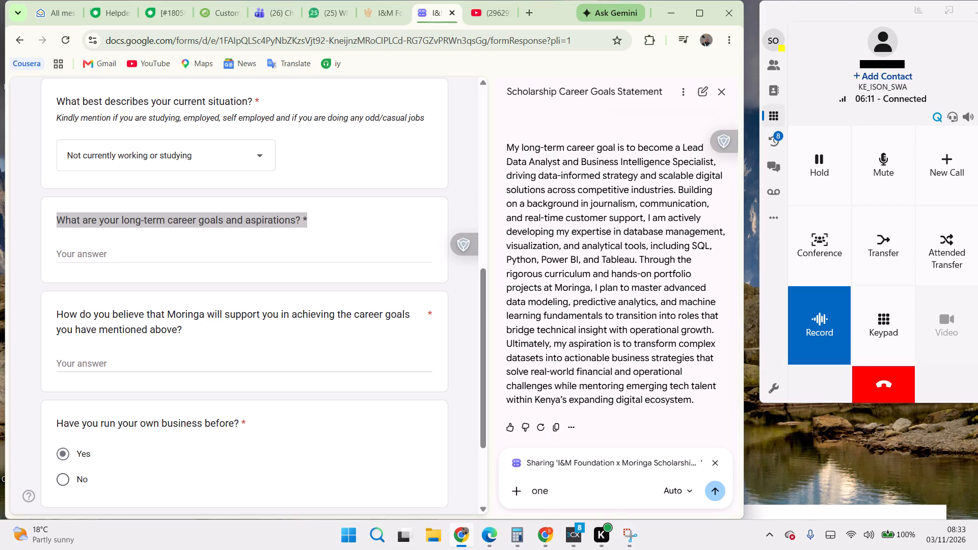
key("p")
type("ar")
type("agh")
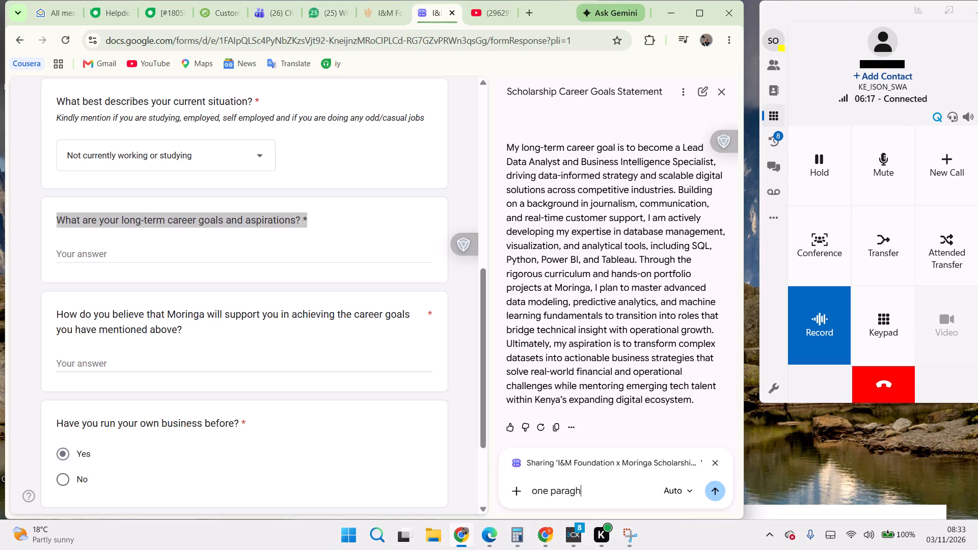
key("Return")
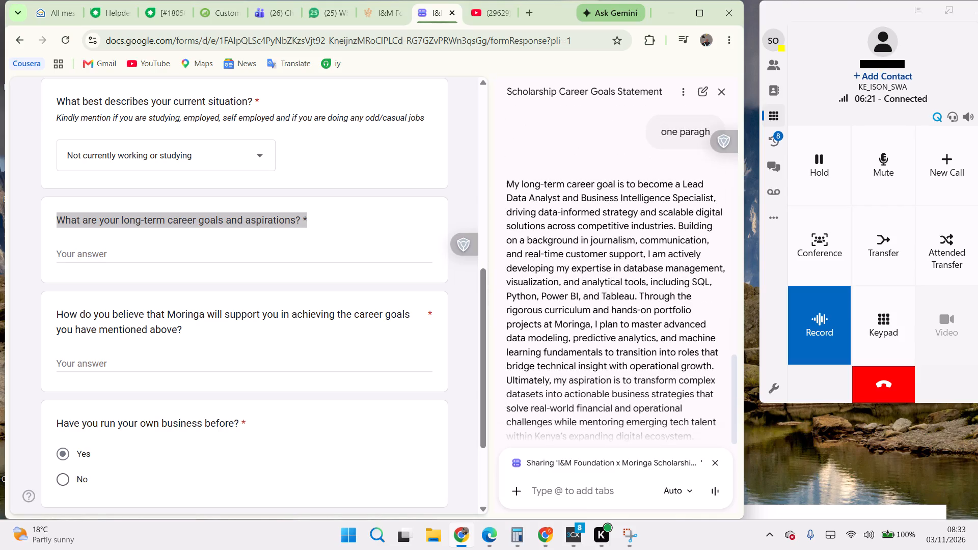
scroll(531, 290, "down", 4)
scroll(531, 290, "up", 2)
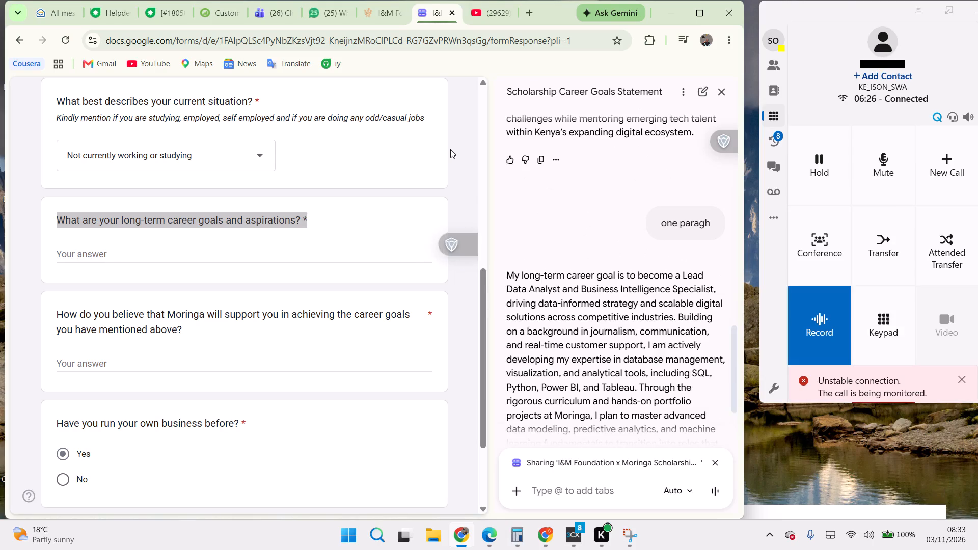
Return to the caller's Freshdesk ticket and post the completed private note about the locked, fully paid phone.
left_click(172, 12)
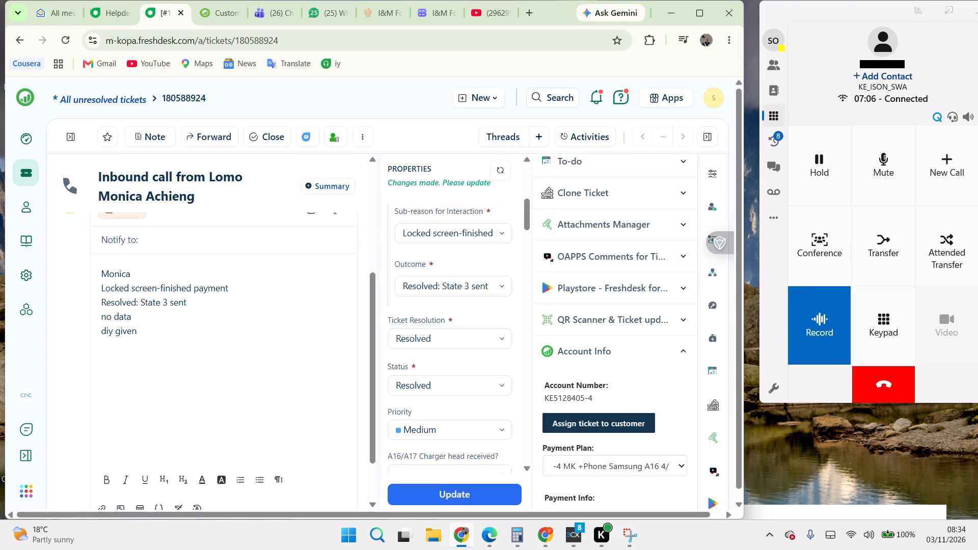
left_click(219, 14)
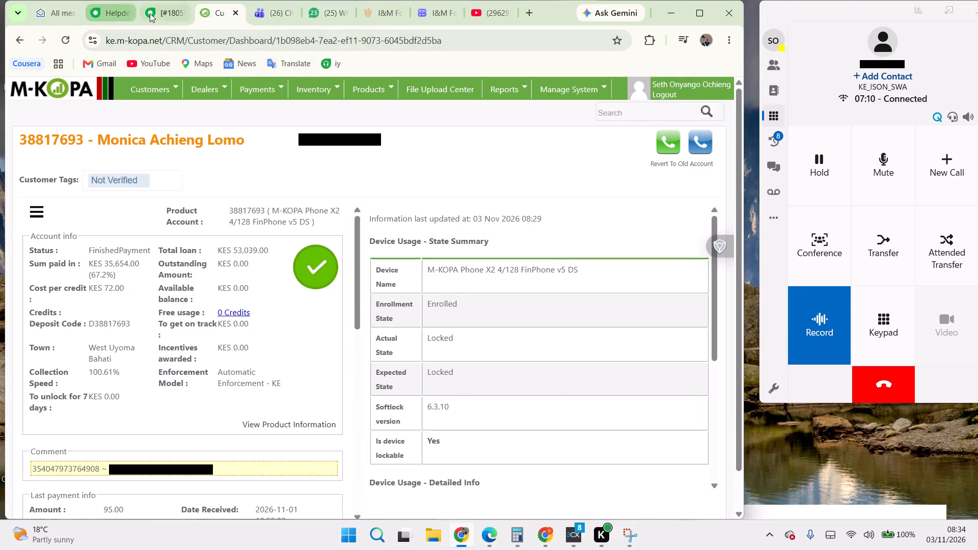
left_click(167, 17)
scroll(263, 380, "down", 3)
scroll(263, 380, "up", 1)
scroll(263, 380, "down", 1)
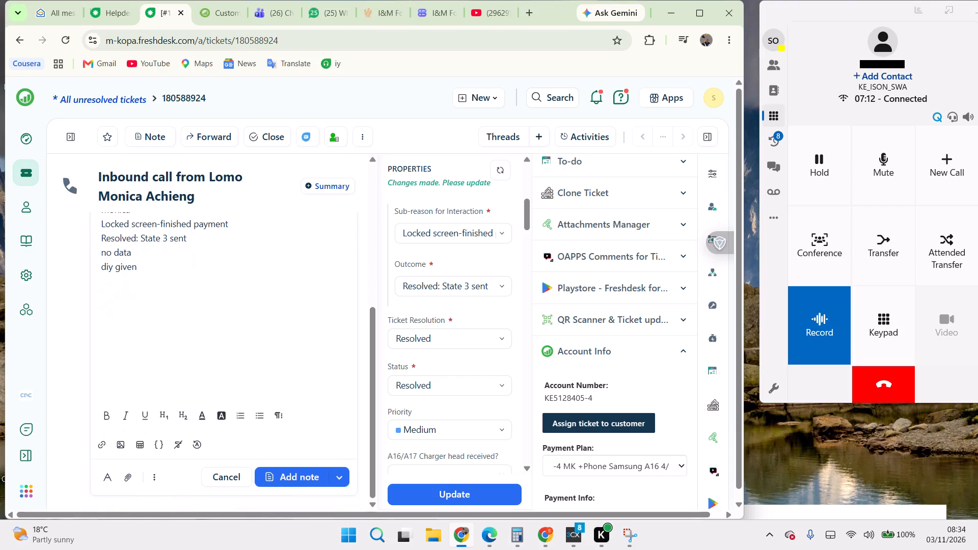
scroll(263, 380, "up", 1)
scroll(263, 380, "down", 1)
scroll(263, 380, "up", 1)
scroll(263, 380, "down", 2)
left_click(304, 477)
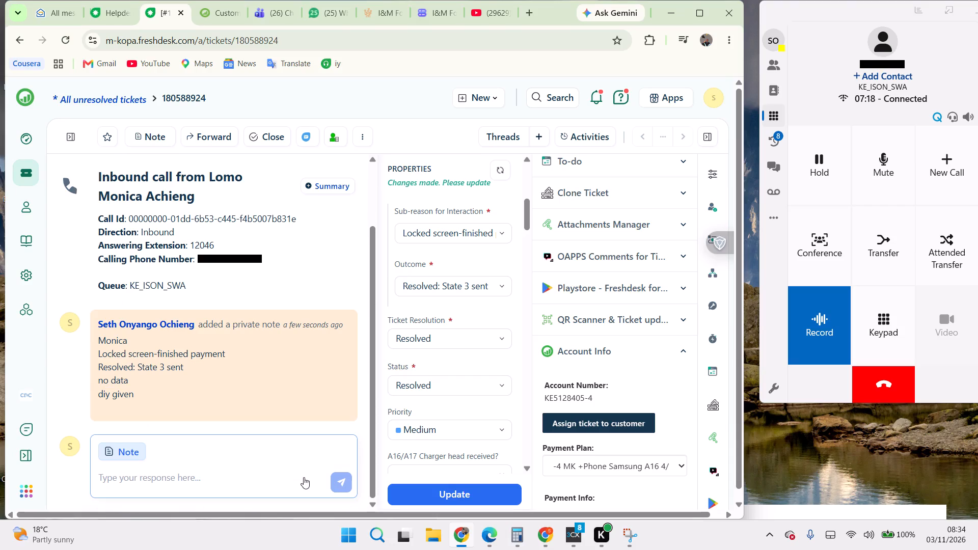
Save the pending property changes on the ticket.
left_click(427, 489)
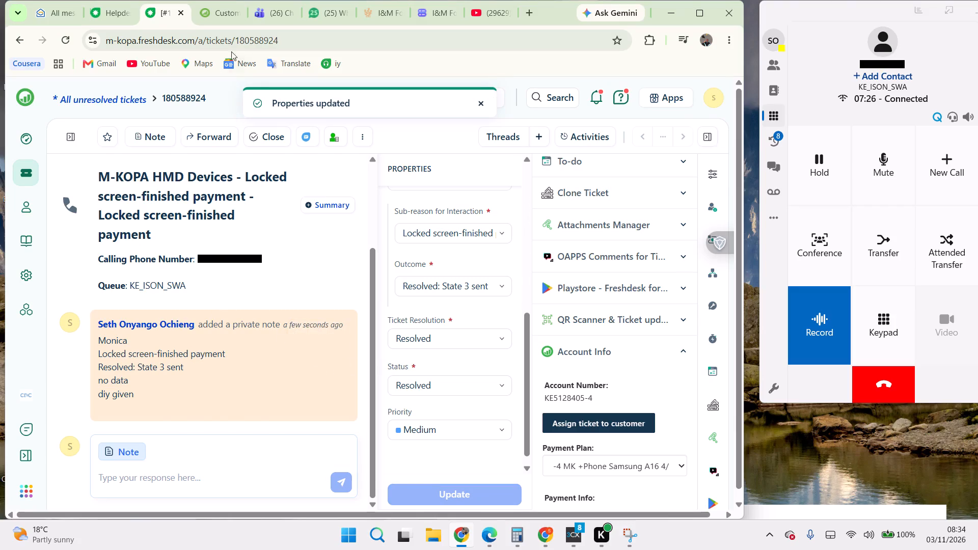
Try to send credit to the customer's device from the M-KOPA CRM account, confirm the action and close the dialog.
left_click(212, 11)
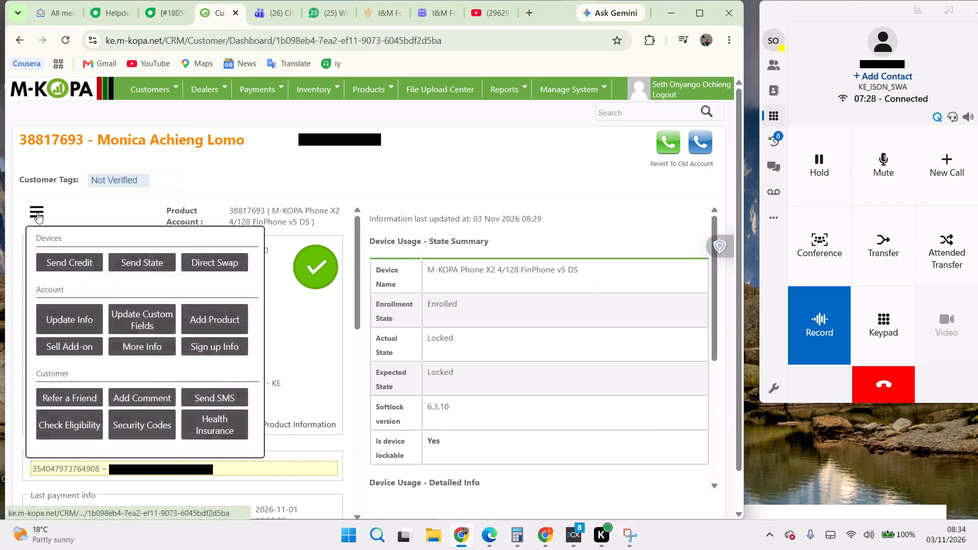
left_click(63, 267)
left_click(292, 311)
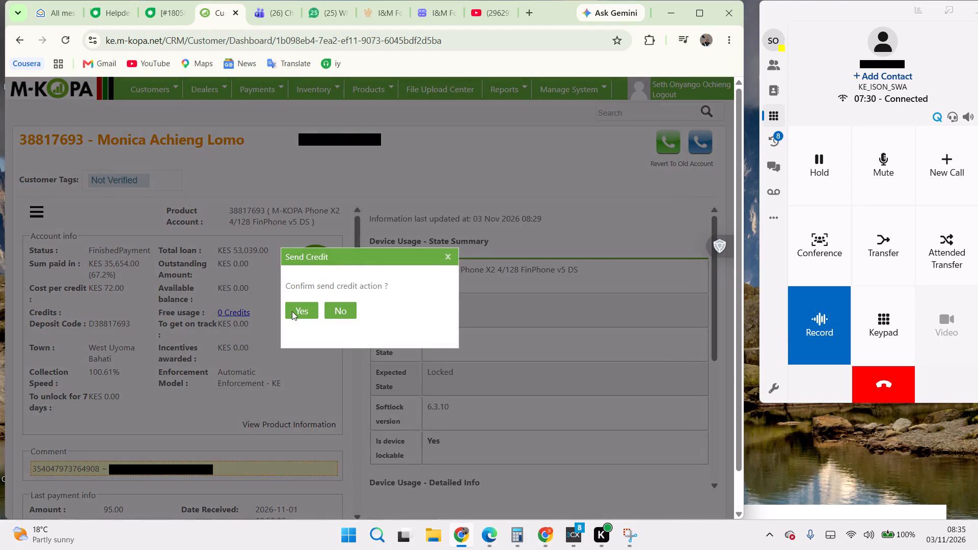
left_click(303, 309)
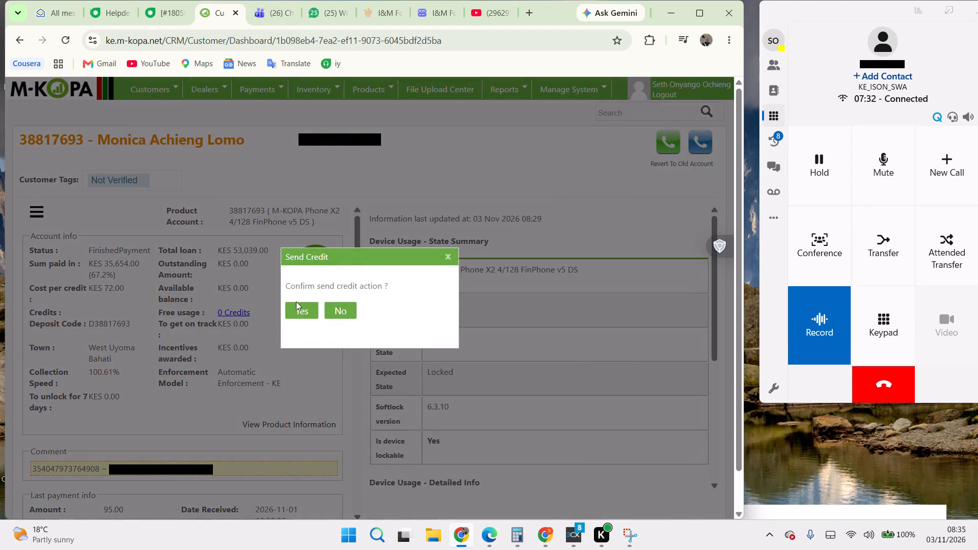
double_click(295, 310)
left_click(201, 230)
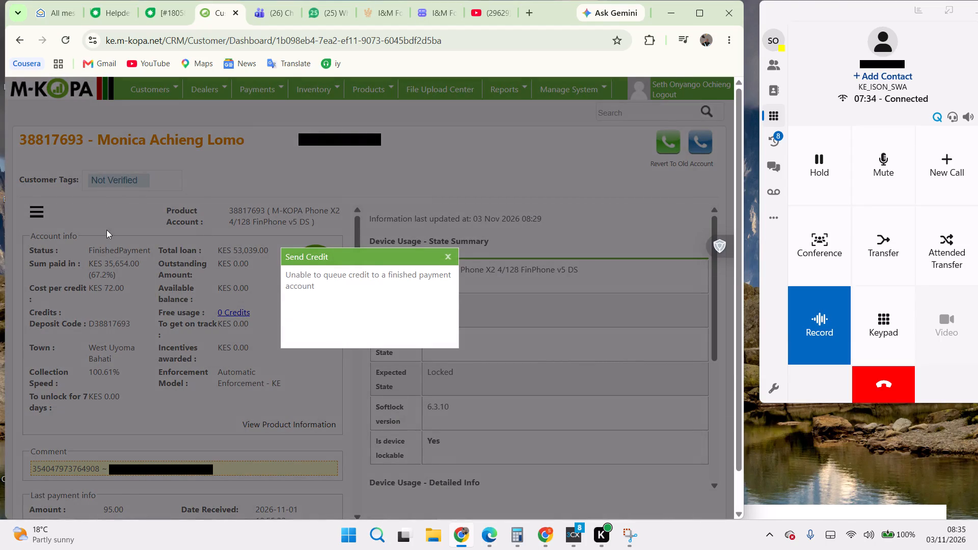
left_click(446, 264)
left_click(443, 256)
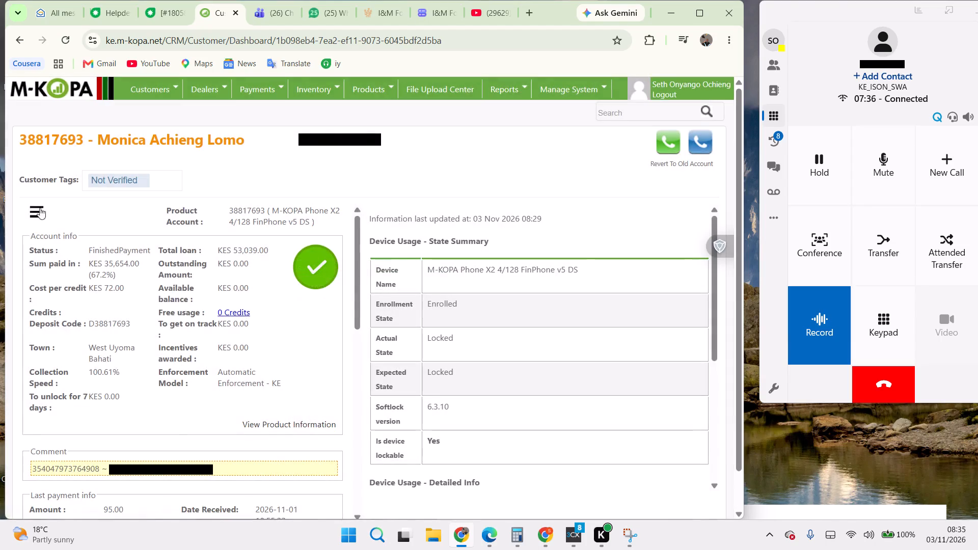
Send the state to the customer's locked M-KOPA Phone X2 again and confirm the action.
left_click(125, 259)
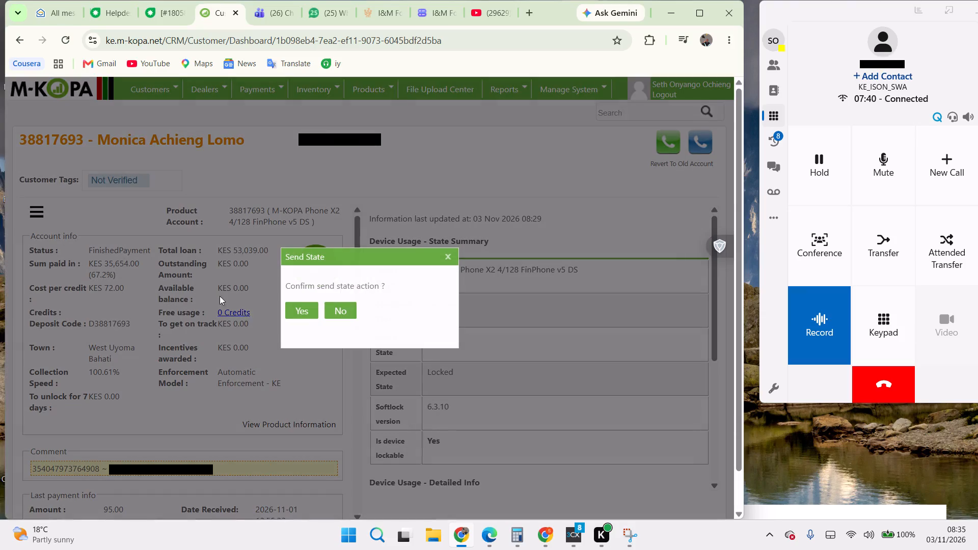
left_click(293, 310)
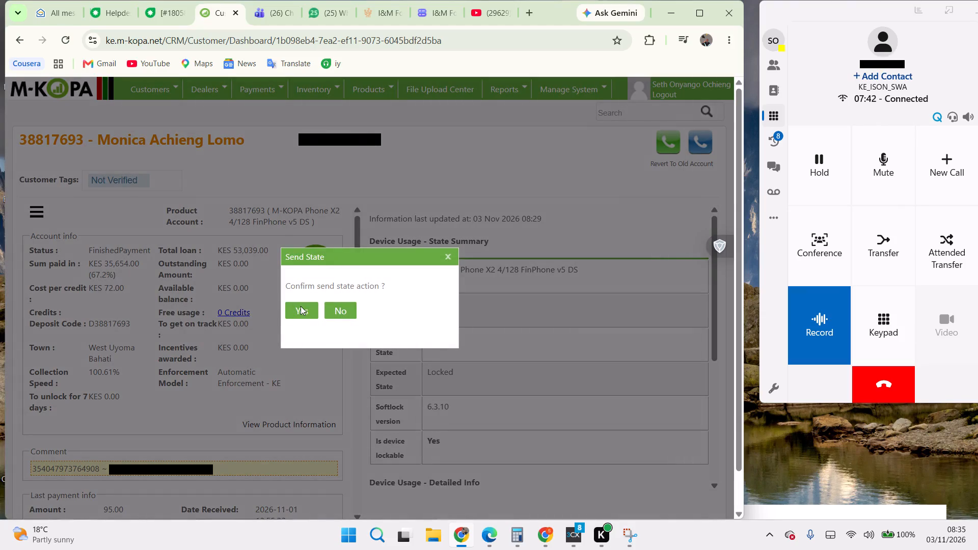
double_click(301, 307)
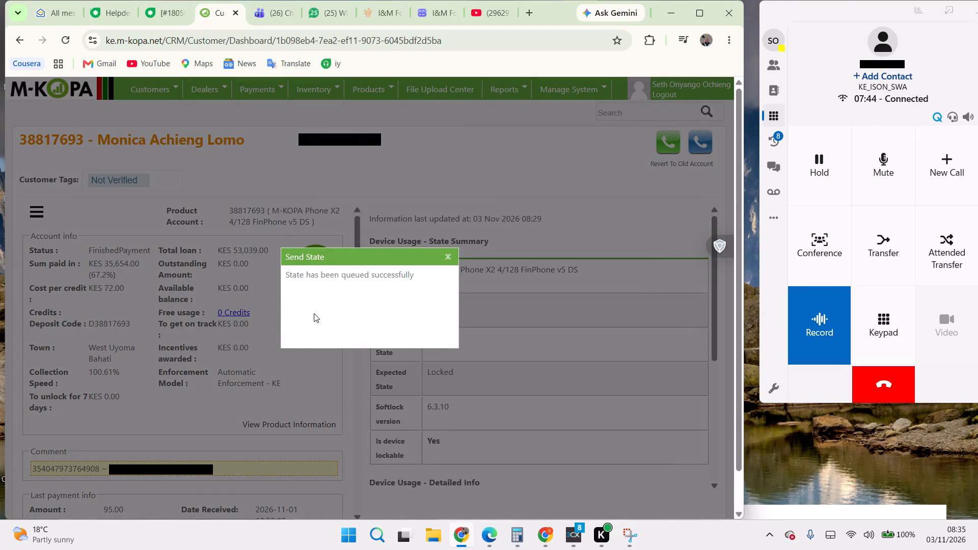
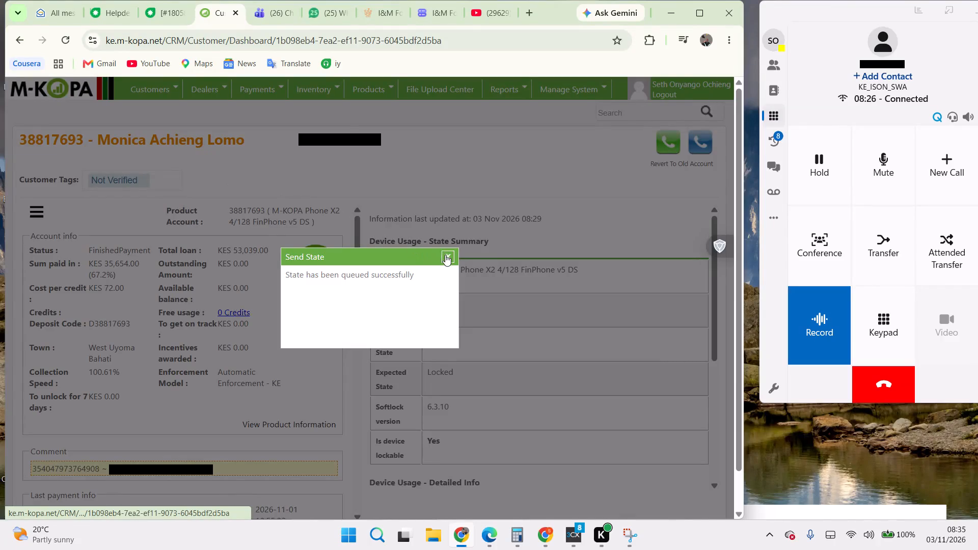
Close the Send State dialog and end the connected customer call in the 3CX softphone.
left_click(445, 255)
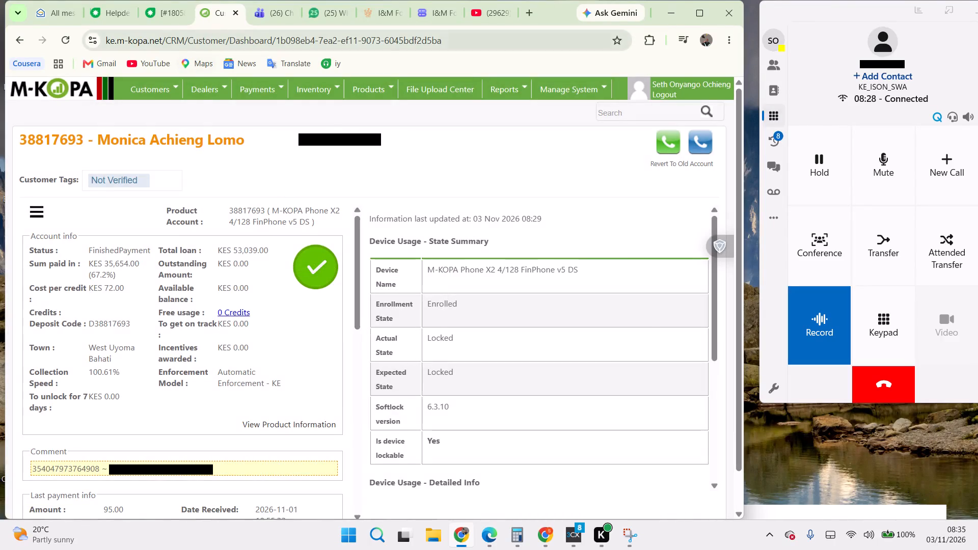
left_click(168, 20)
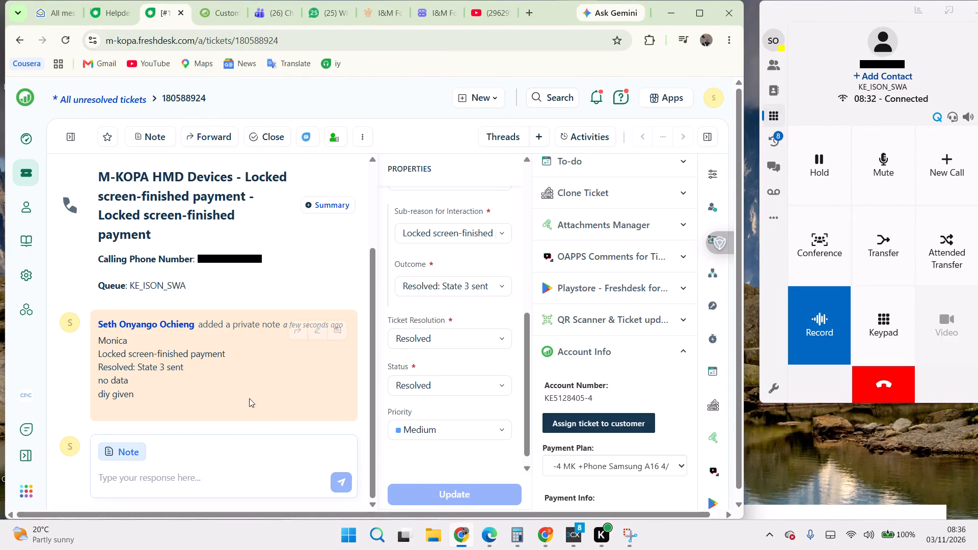
left_click(28, 395)
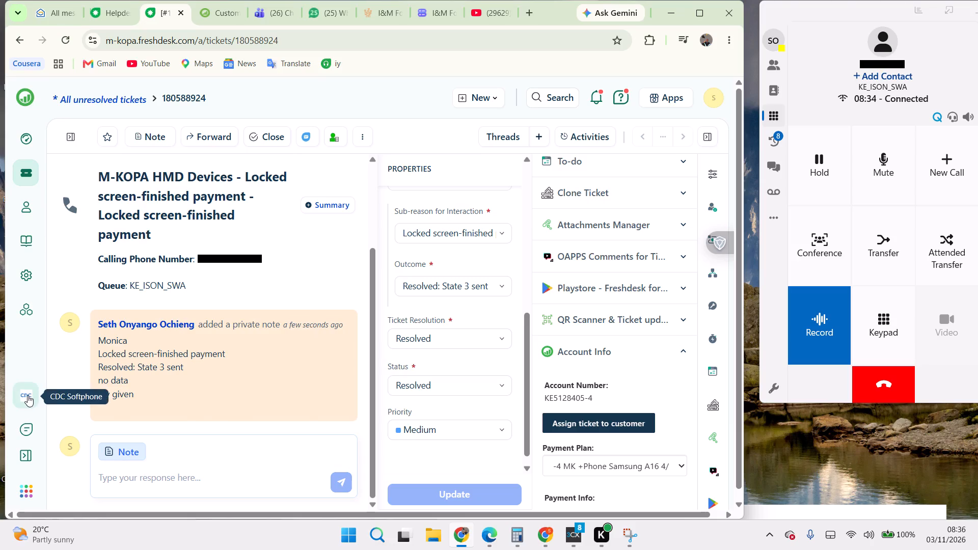
left_click(28, 395)
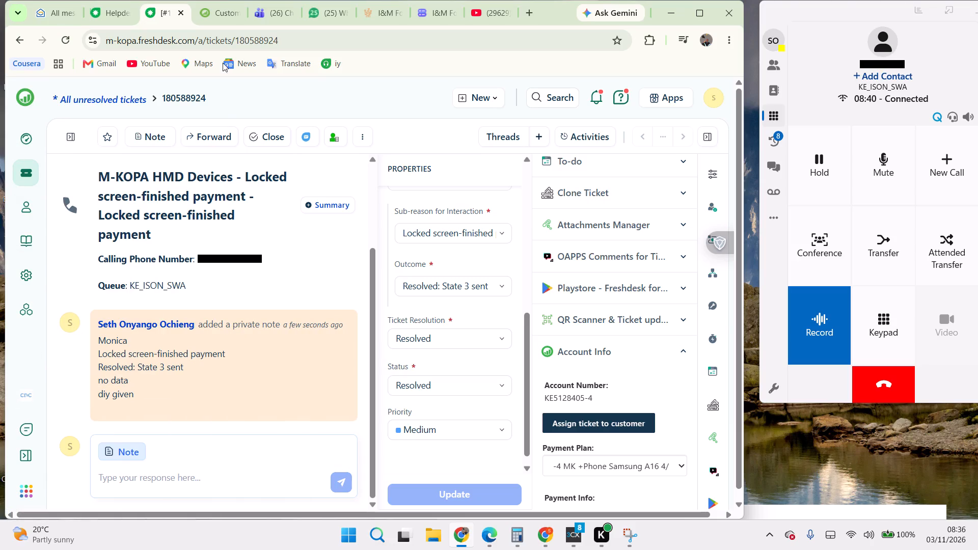
left_click(213, 19)
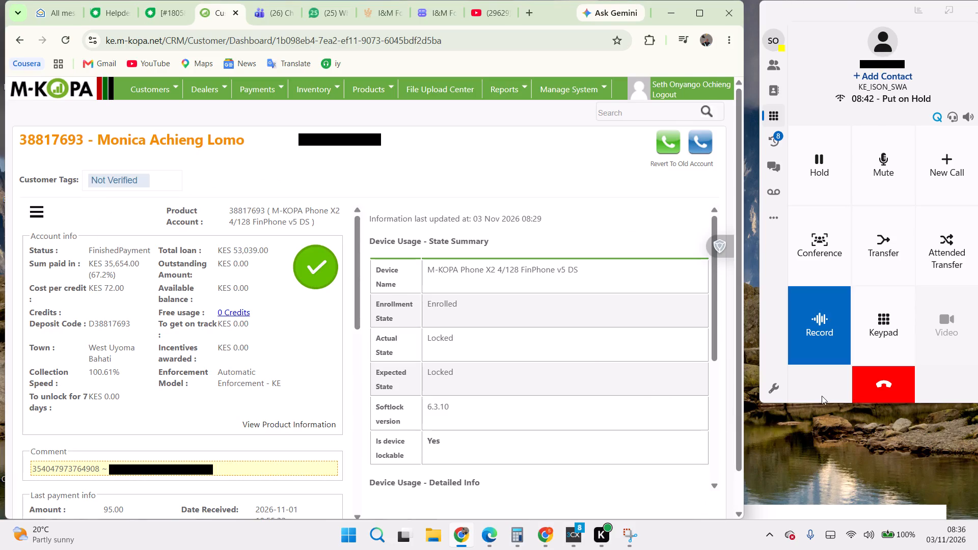
left_click(873, 382)
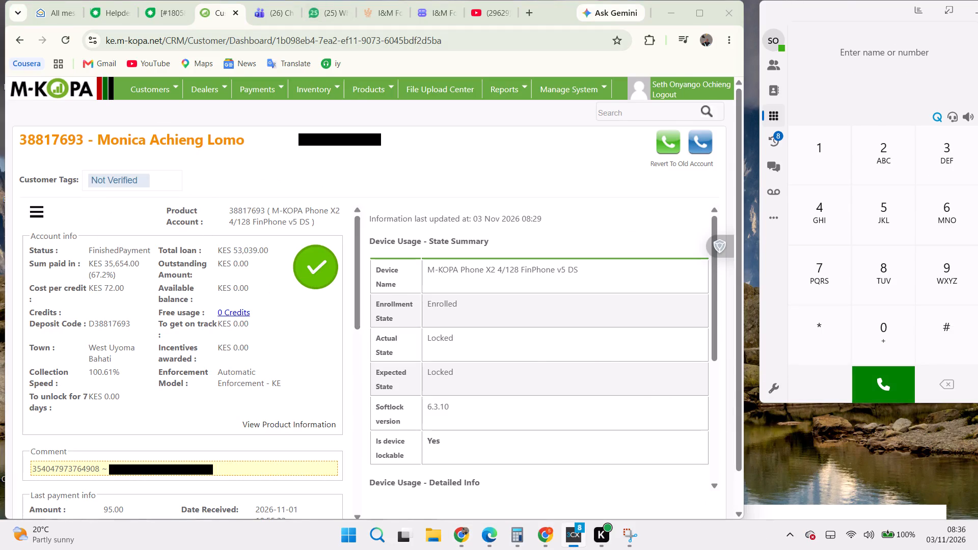
Review the private notes and call end details on the finished call's Freshdesk ticket.
left_click(165, 19)
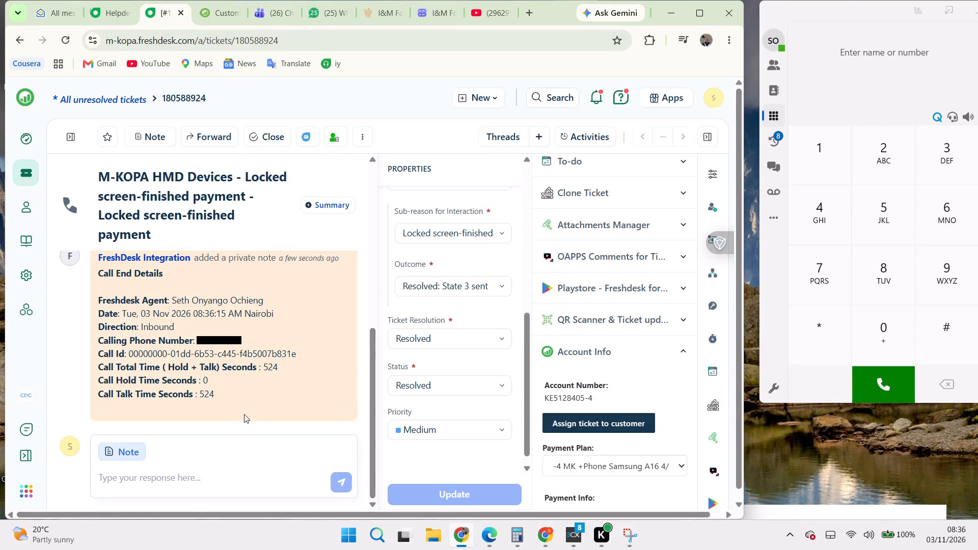
scroll(233, 395, "up", 4)
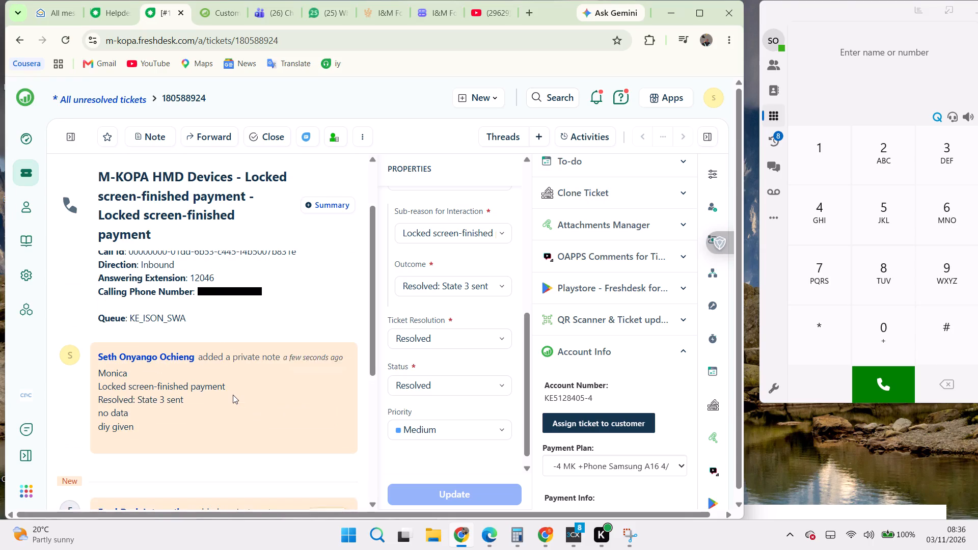
scroll(233, 395, "down", 1)
scroll(233, 395, "up", 2)
scroll(233, 395, "down", 1)
scroll(233, 395, "up", 1)
scroll(233, 395, "down", 1)
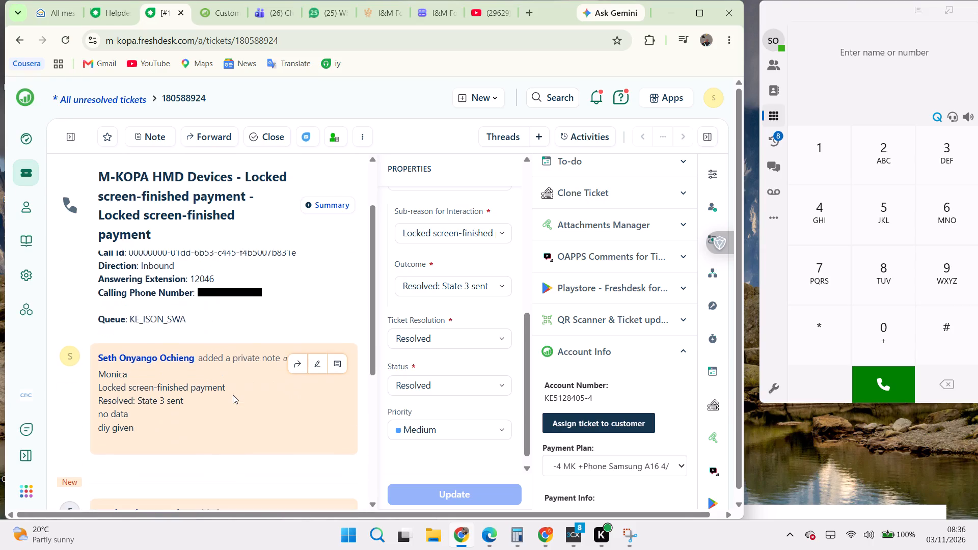
scroll(233, 395, "down", 1)
scroll(233, 395, "up", 1)
scroll(233, 395, "down", 1)
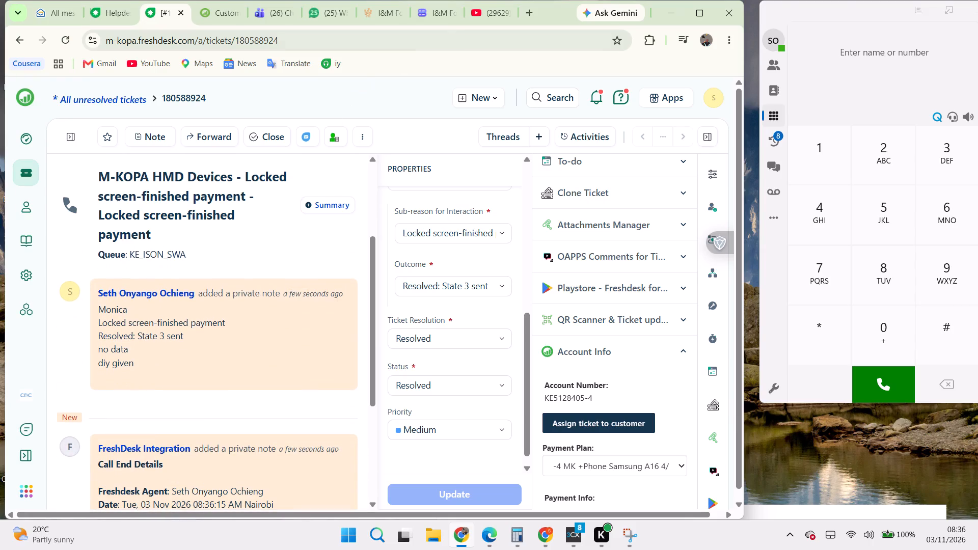
Return to the scholarship form and ask Gemini to "make it shorter" for the career goals paragraph.
left_click(434, 12)
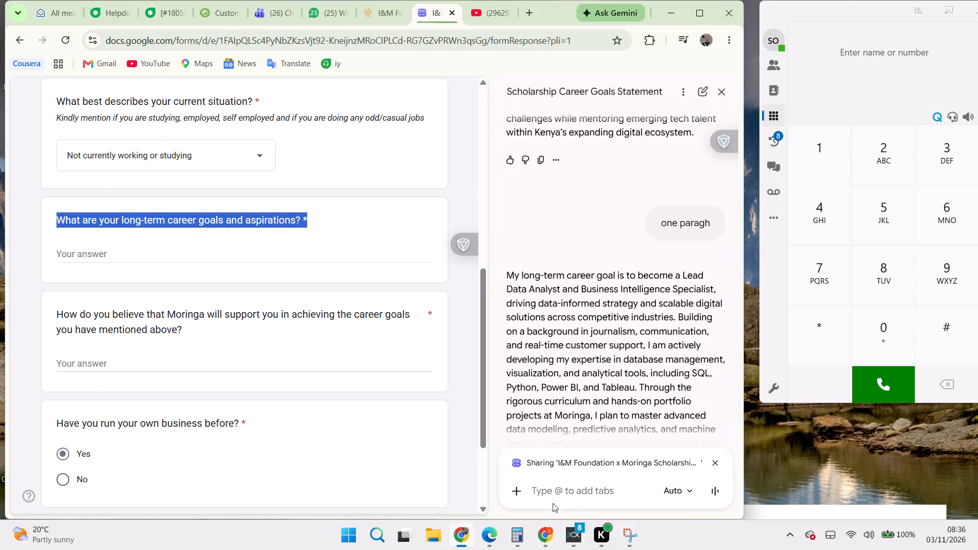
left_click(545, 488)
type("make it sh")
type("orter")
key("Return")
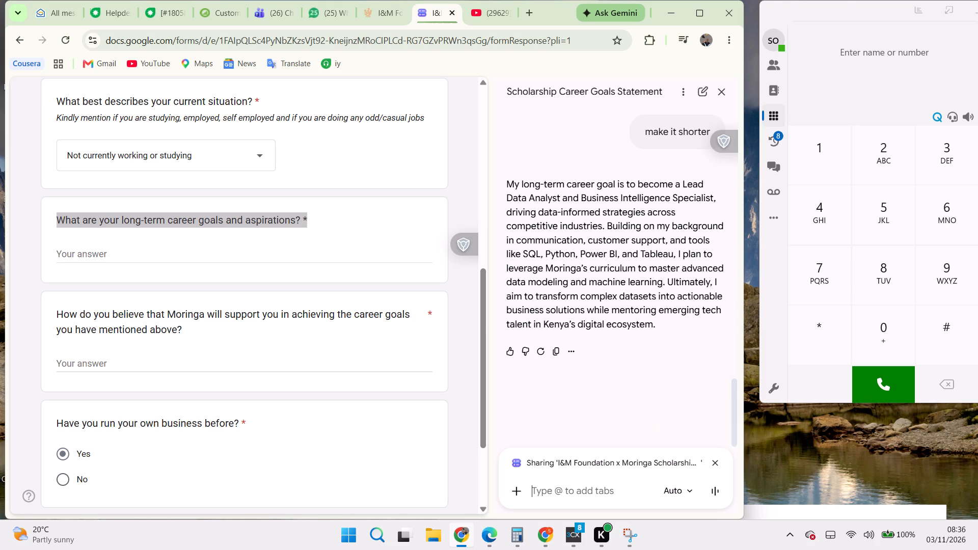
Copy Gemini's shortened response into the form's answer on long-term career goals and aspirations.
left_click(556, 353)
left_click(110, 253)
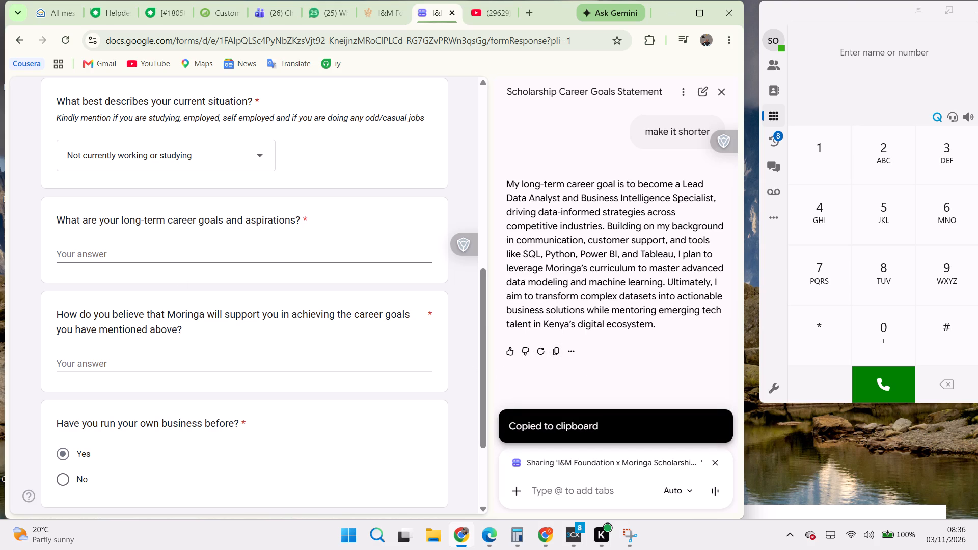
key("ctrl+v")
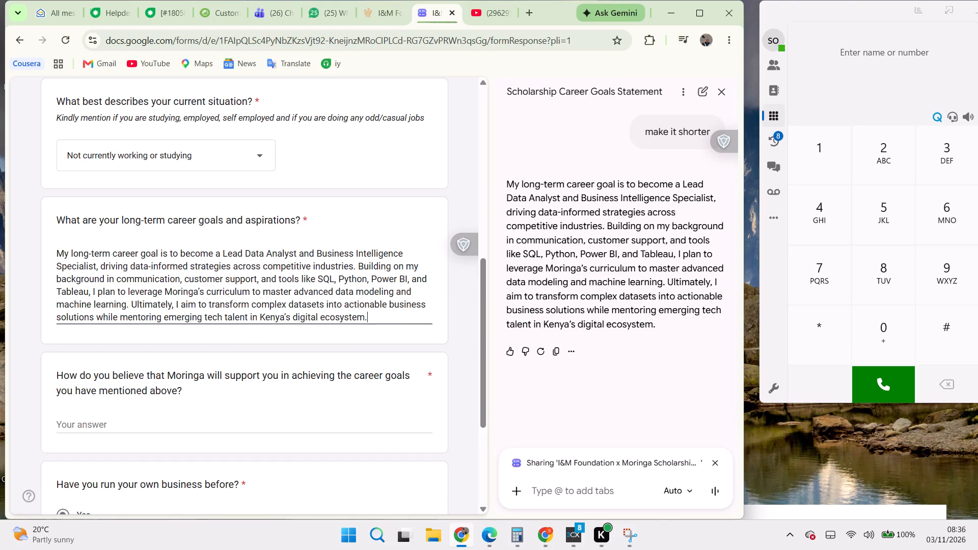
Copy the form question on how Moringa will support the career goals and submit it to Gemini.
left_click_drag(58, 373, 143, 390)
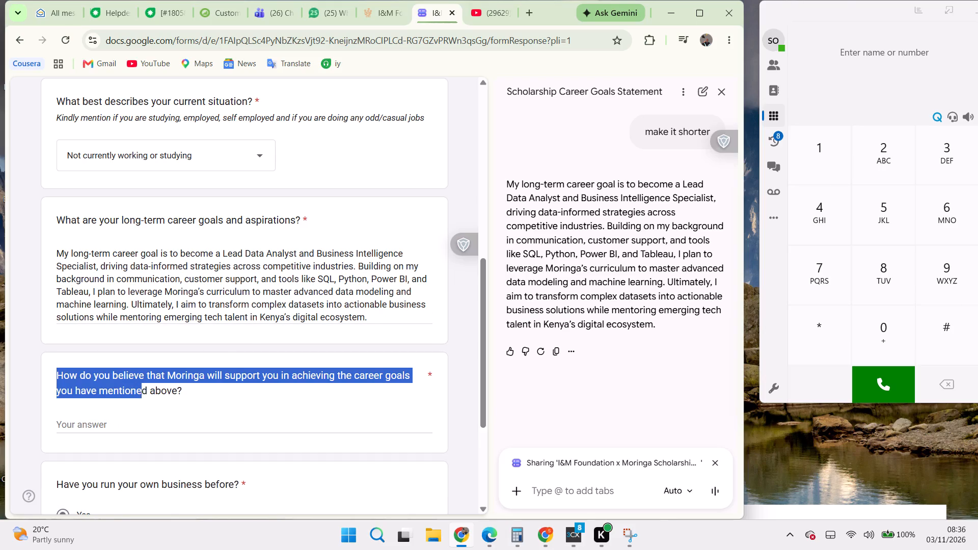
left_click_drag(143, 390, 189, 396)
right_click(189, 396)
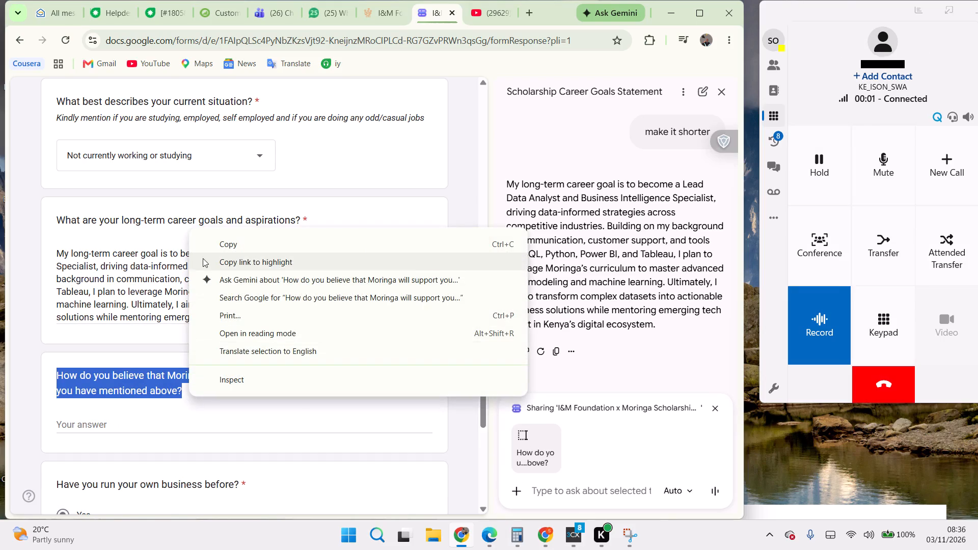
left_click(224, 245)
left_click(542, 491)
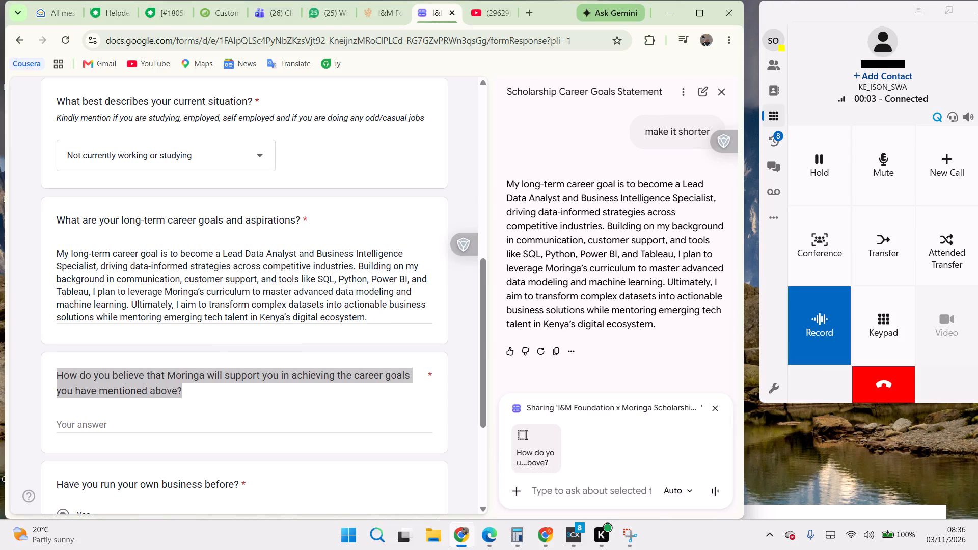
key("ctrl+v")
key("Return")
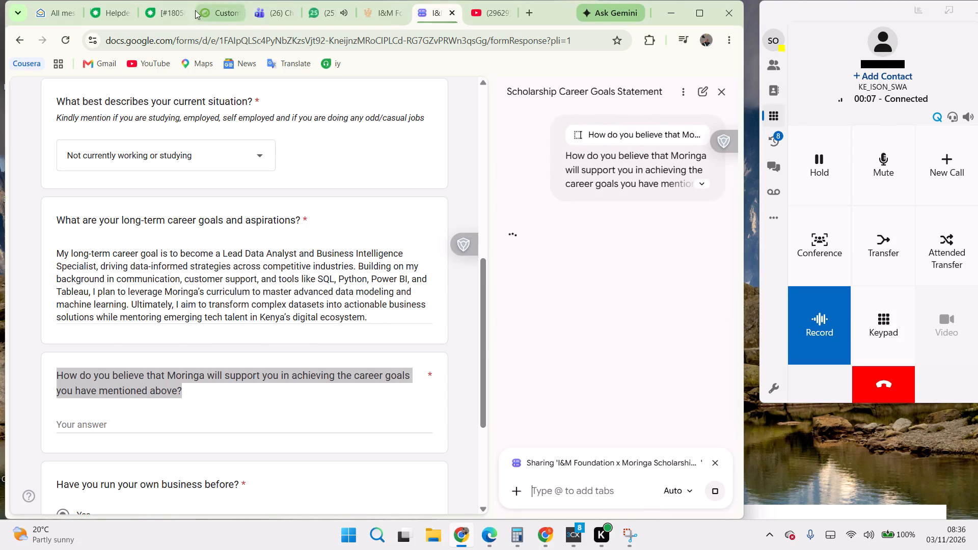
Switch to the new inbound call's Freshdesk ticket and start its private note with the caller's first name, Henry.
left_click(175, 13)
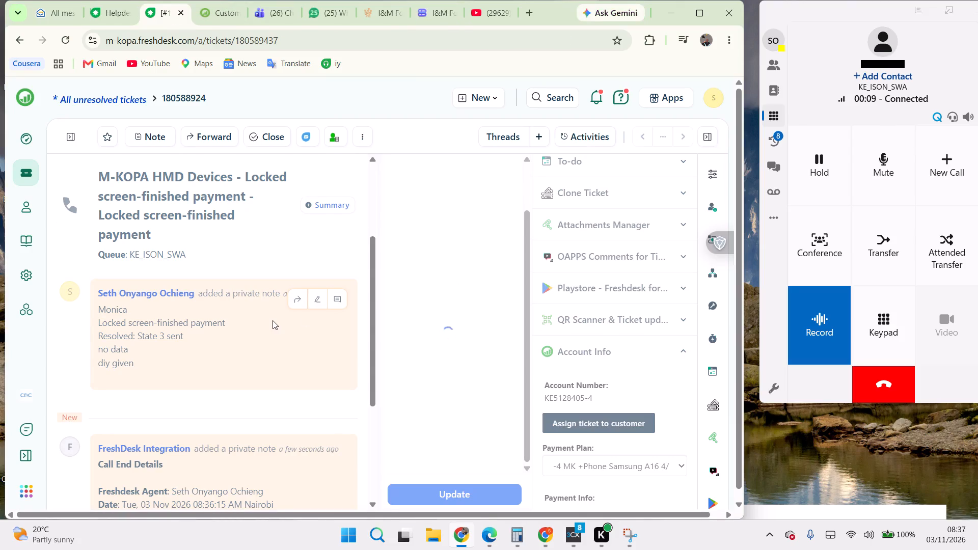
left_click(182, 416)
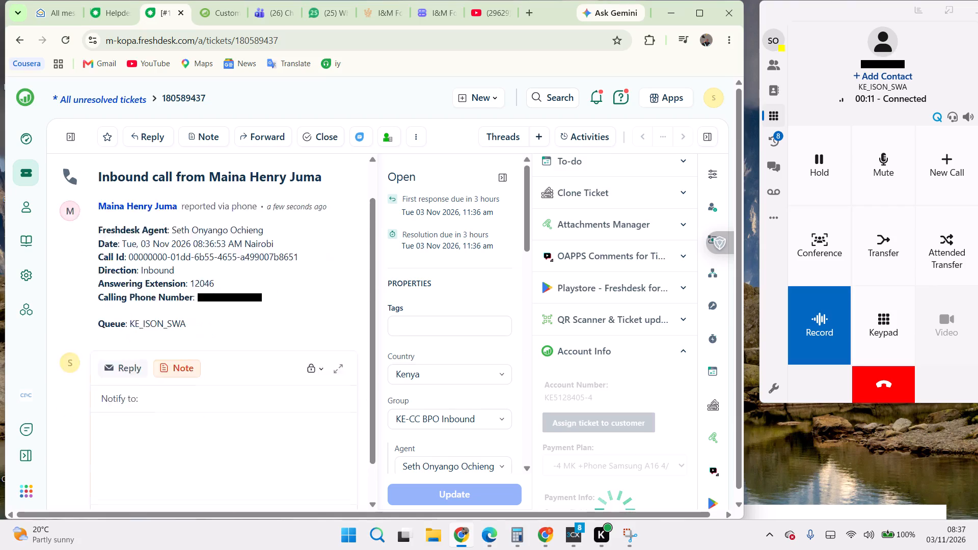
scroll(196, 345, "up", 1)
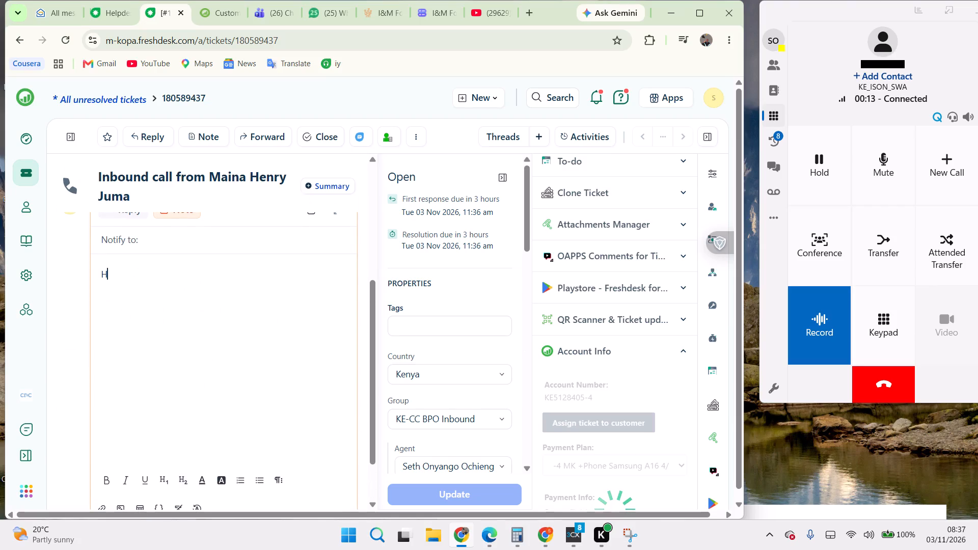
type("enry")
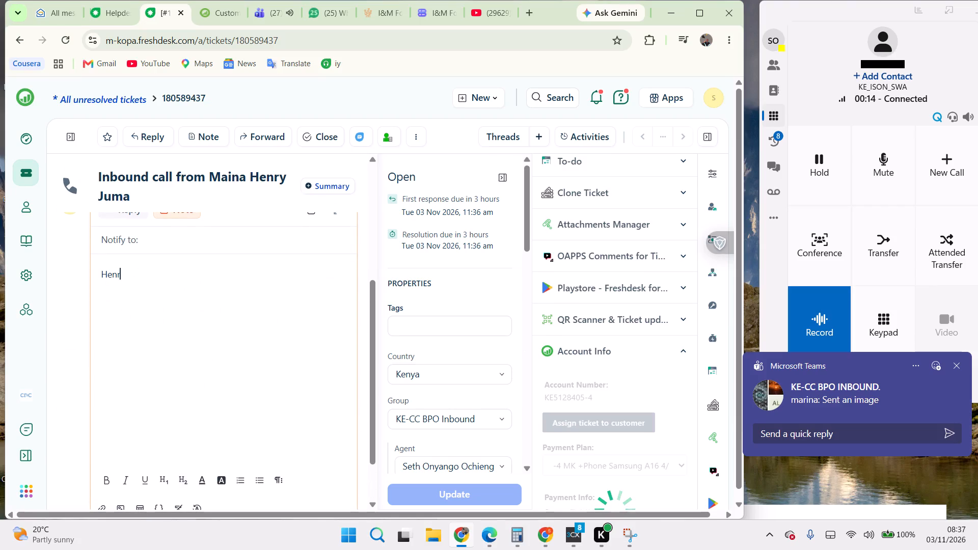
key("Return")
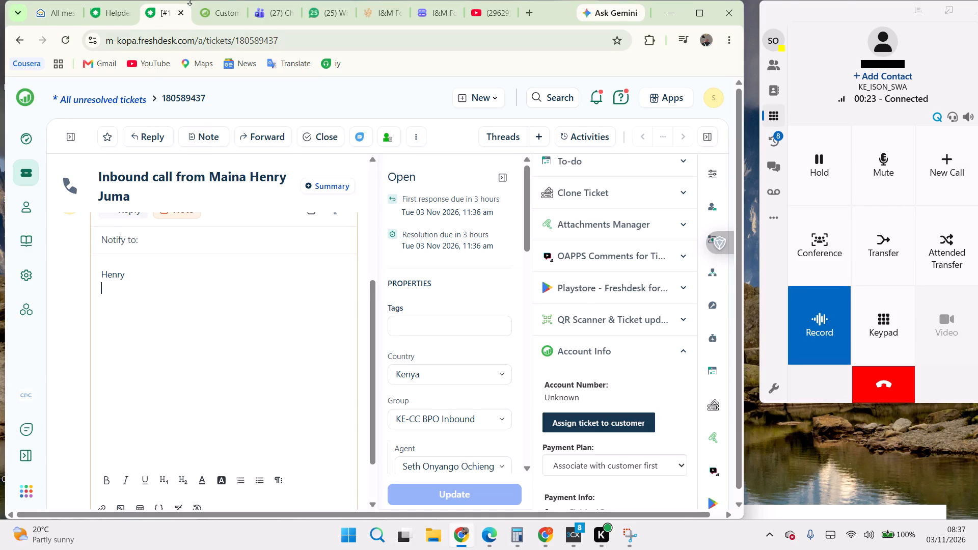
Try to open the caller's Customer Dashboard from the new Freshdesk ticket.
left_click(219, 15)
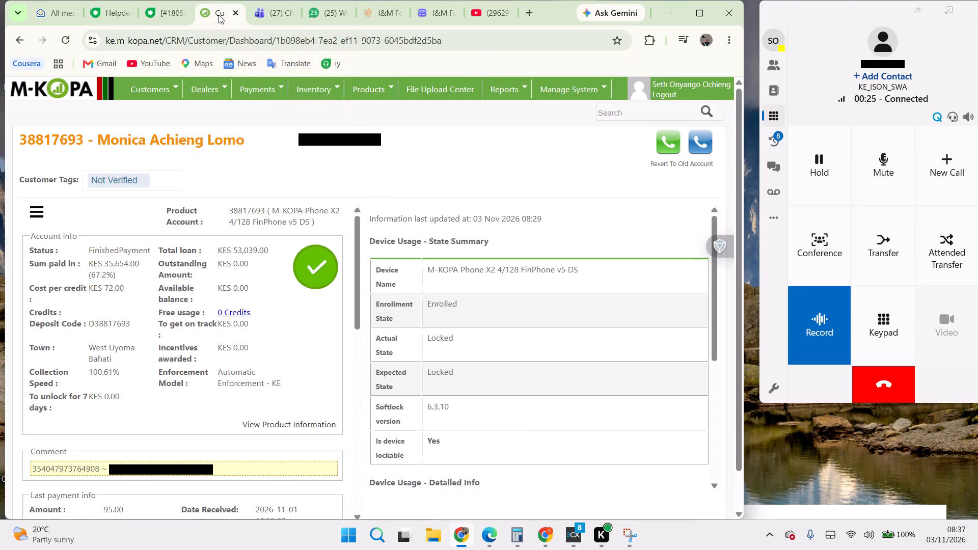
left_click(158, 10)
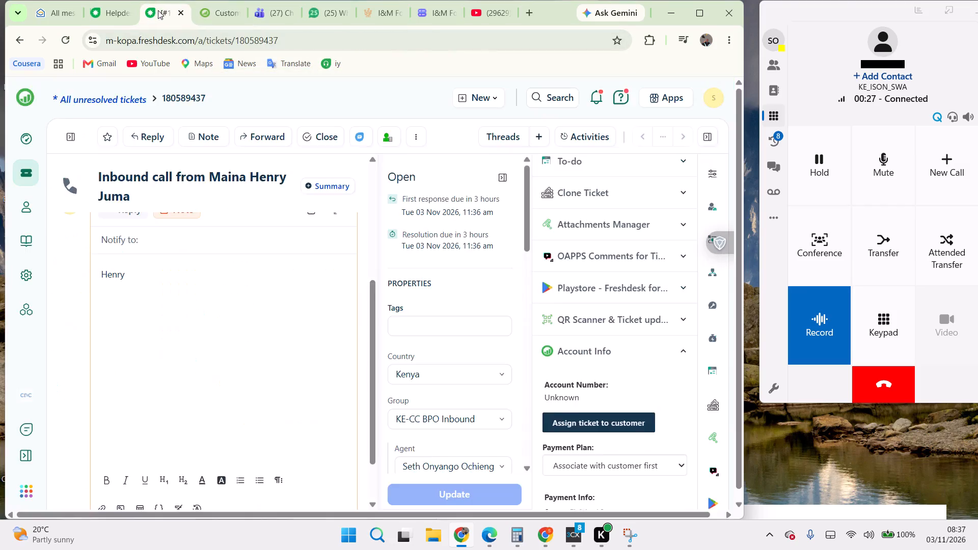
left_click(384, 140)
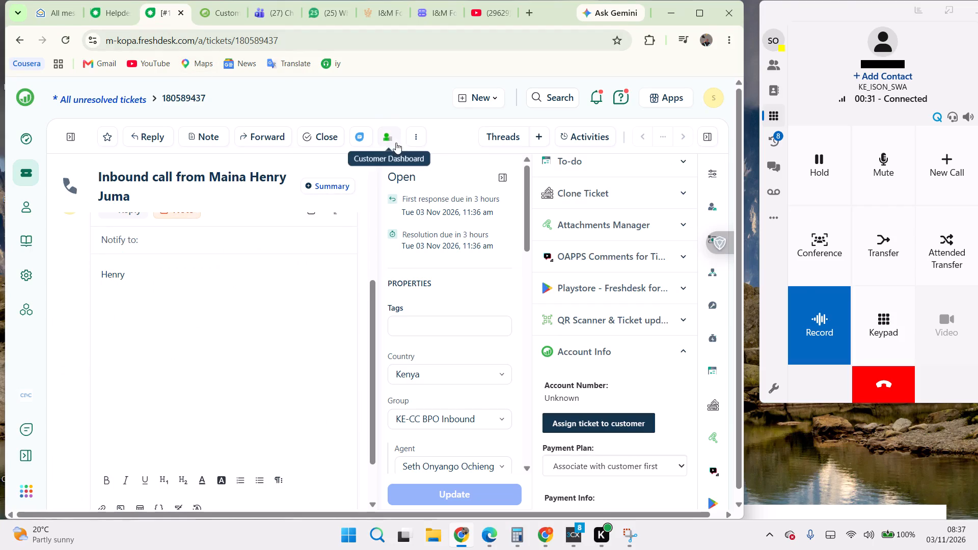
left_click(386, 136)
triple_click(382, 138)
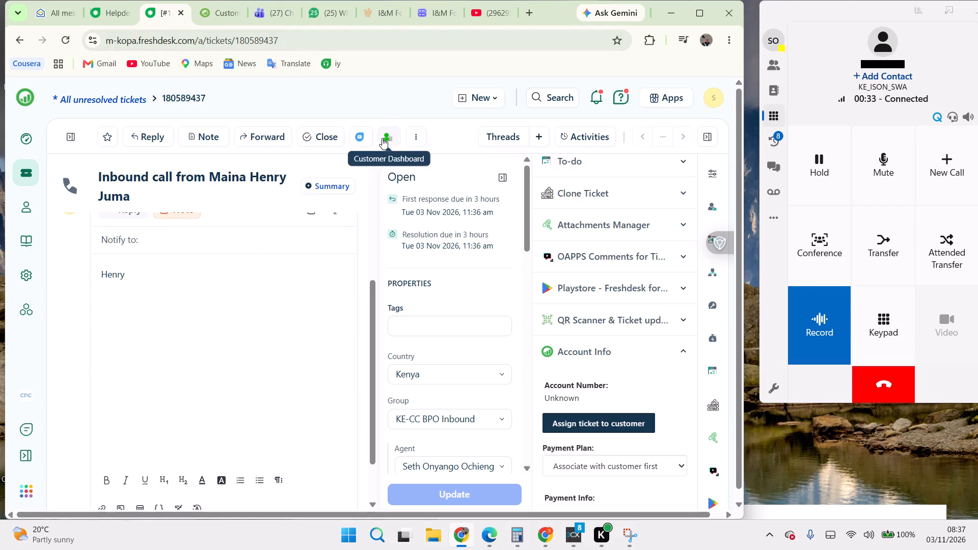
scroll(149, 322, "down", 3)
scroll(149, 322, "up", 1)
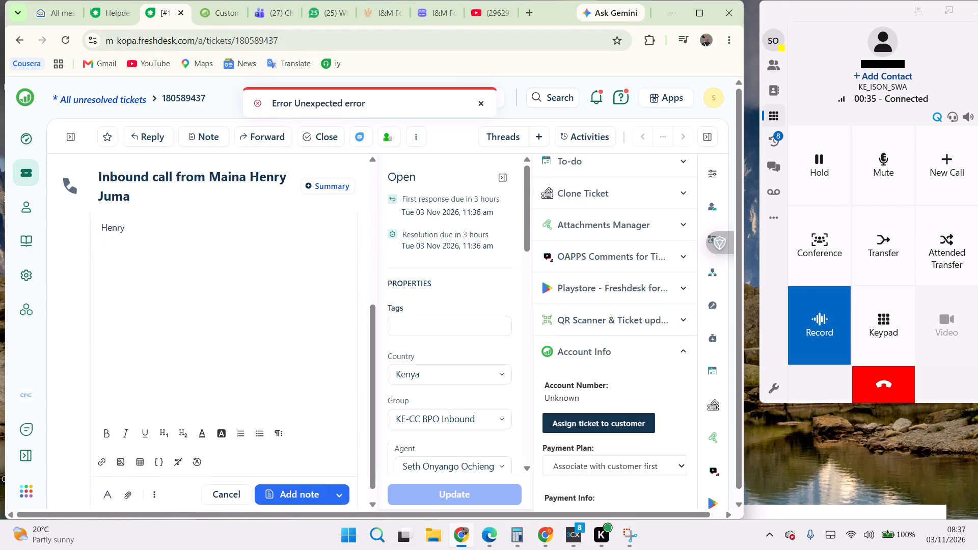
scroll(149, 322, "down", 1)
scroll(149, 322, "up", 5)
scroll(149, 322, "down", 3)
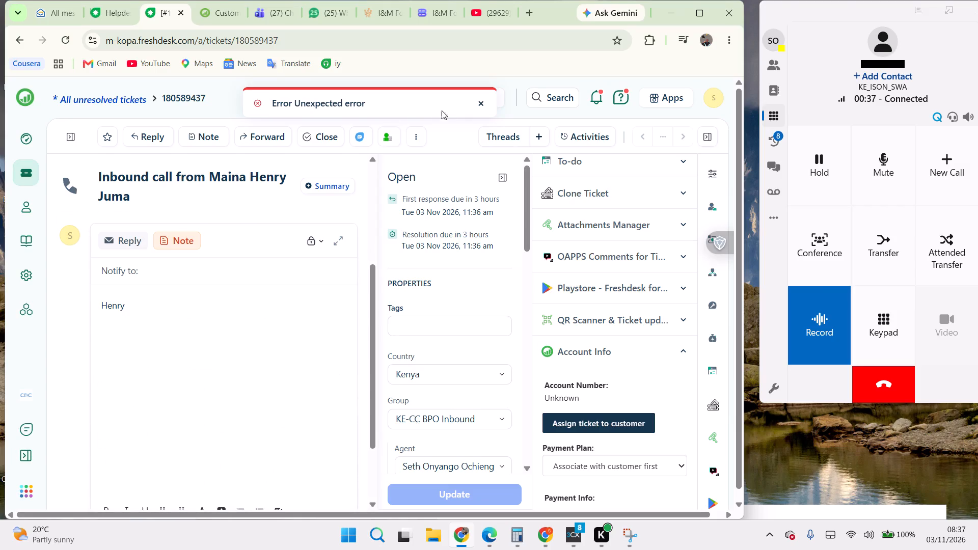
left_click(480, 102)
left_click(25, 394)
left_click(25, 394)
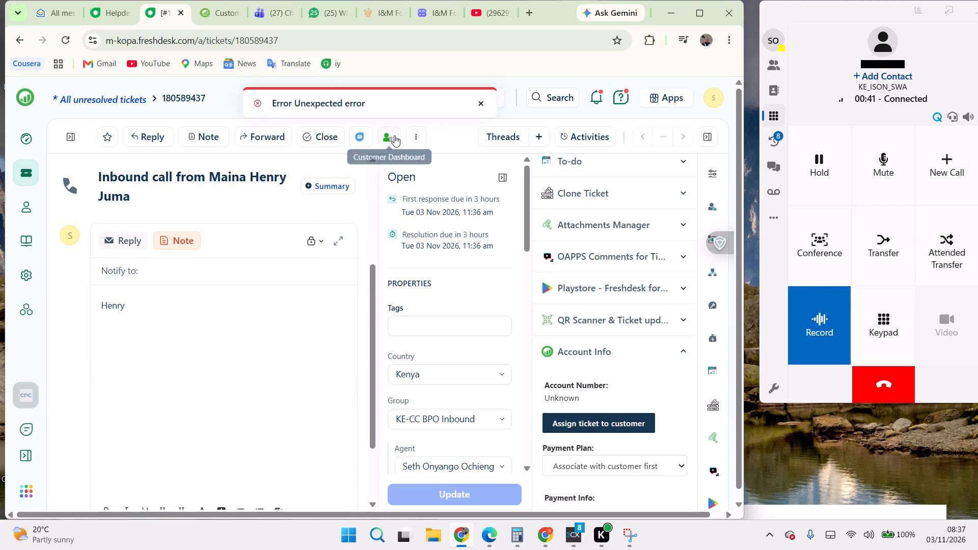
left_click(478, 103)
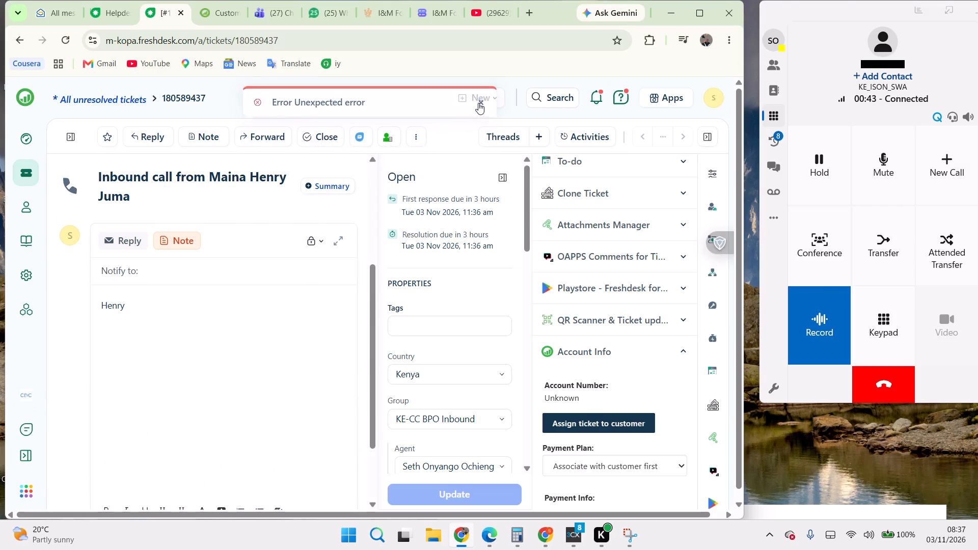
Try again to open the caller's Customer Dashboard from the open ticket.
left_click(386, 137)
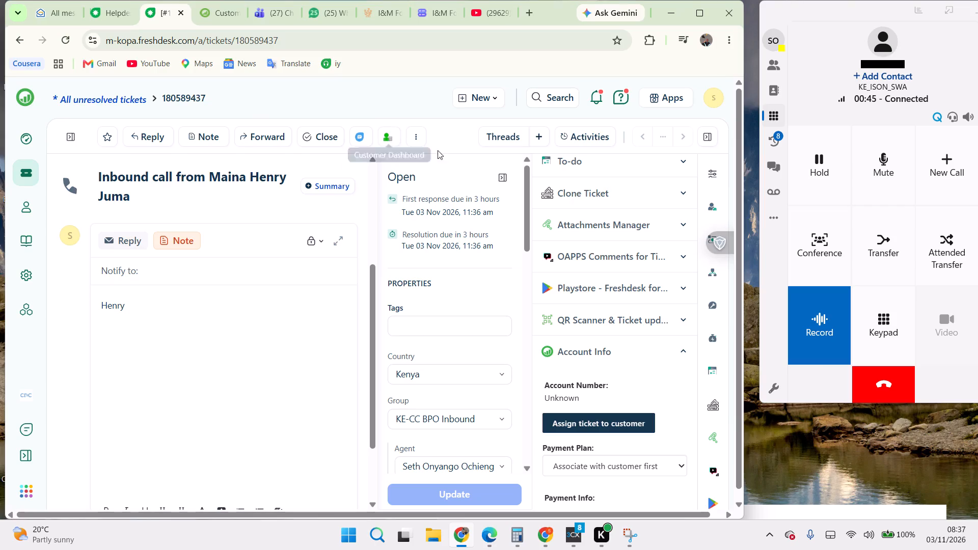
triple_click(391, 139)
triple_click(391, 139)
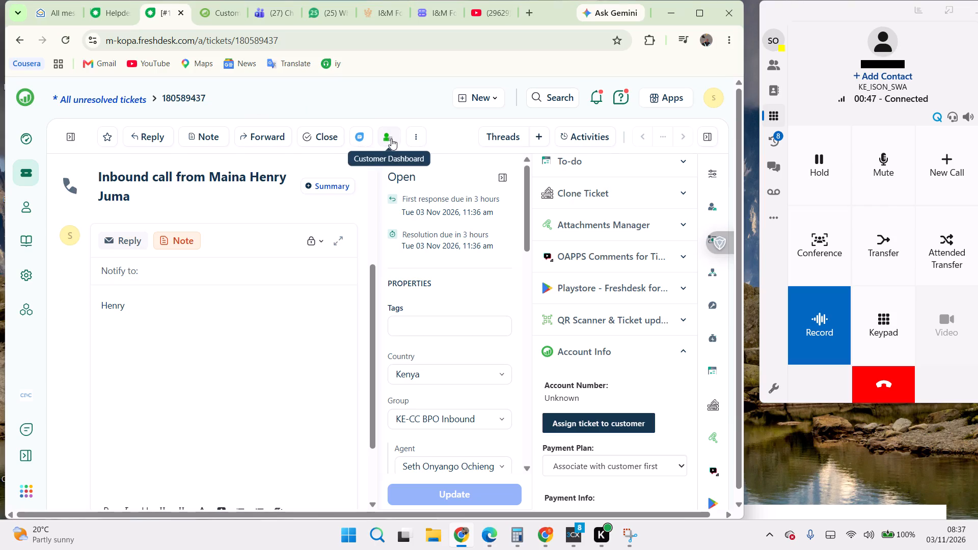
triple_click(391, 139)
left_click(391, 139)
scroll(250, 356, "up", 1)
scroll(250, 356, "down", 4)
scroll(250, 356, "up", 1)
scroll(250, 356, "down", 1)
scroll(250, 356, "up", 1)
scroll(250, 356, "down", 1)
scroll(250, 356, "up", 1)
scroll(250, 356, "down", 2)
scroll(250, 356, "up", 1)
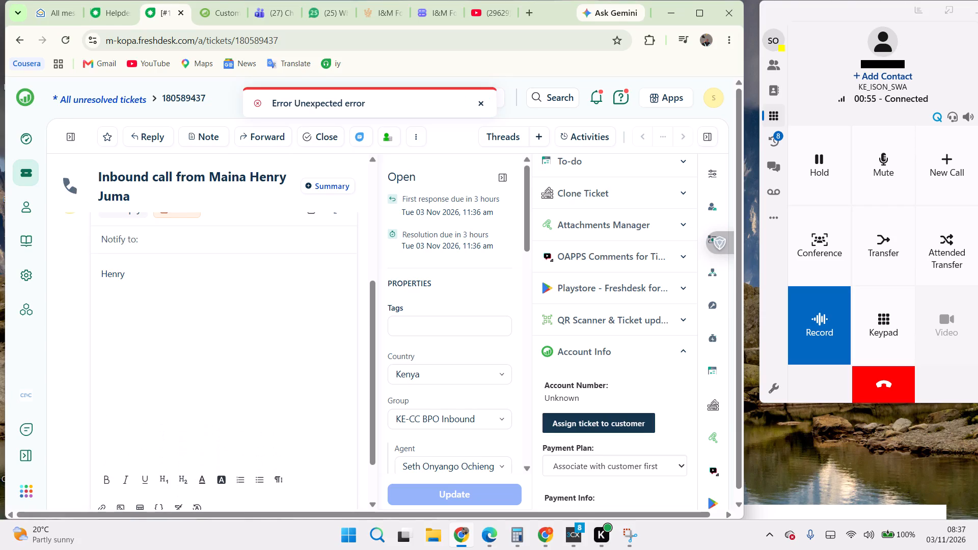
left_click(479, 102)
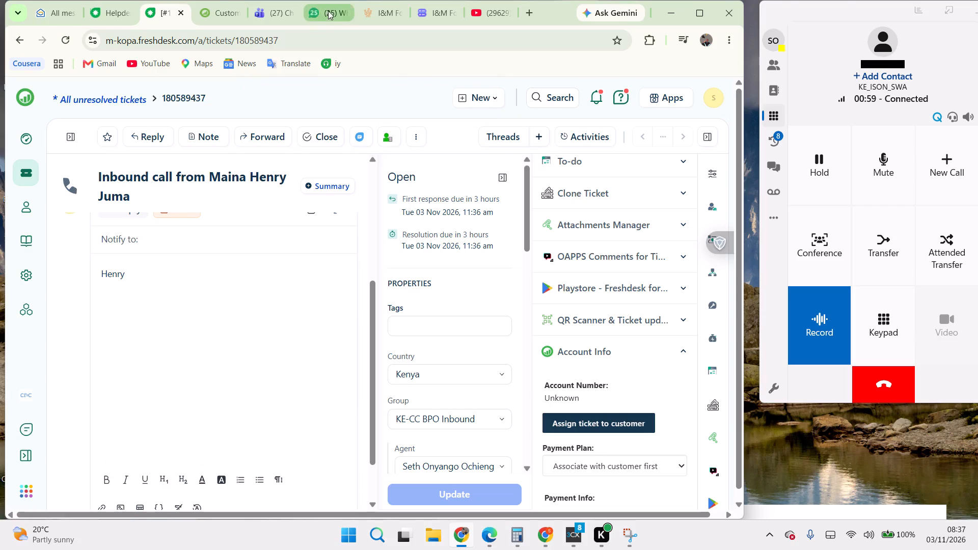
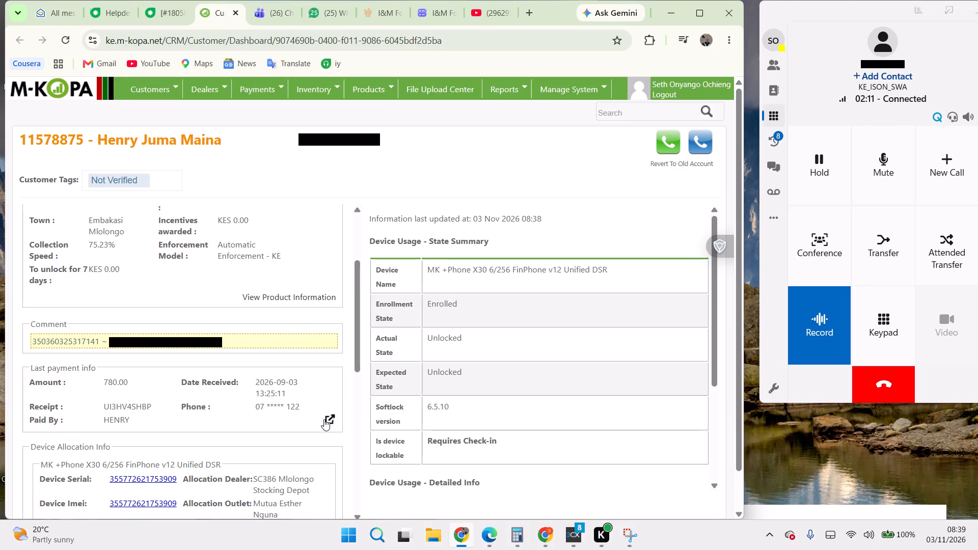
Review the caller's account and last payment info on the Customer Dashboard and open the Update Information form.
scroll(252, 315, "up", 2)
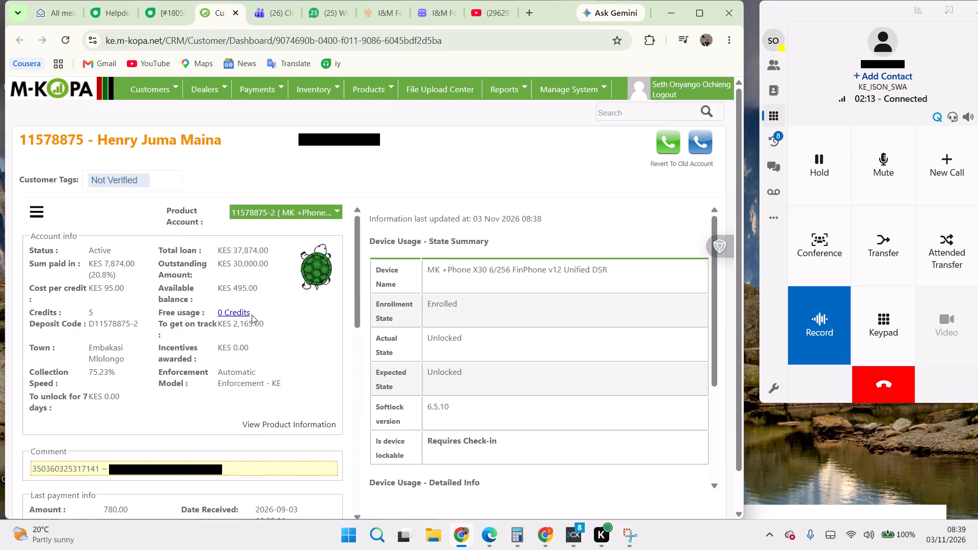
scroll(252, 315, "down", 1)
scroll(252, 315, "up", 3)
scroll(252, 315, "down", 1)
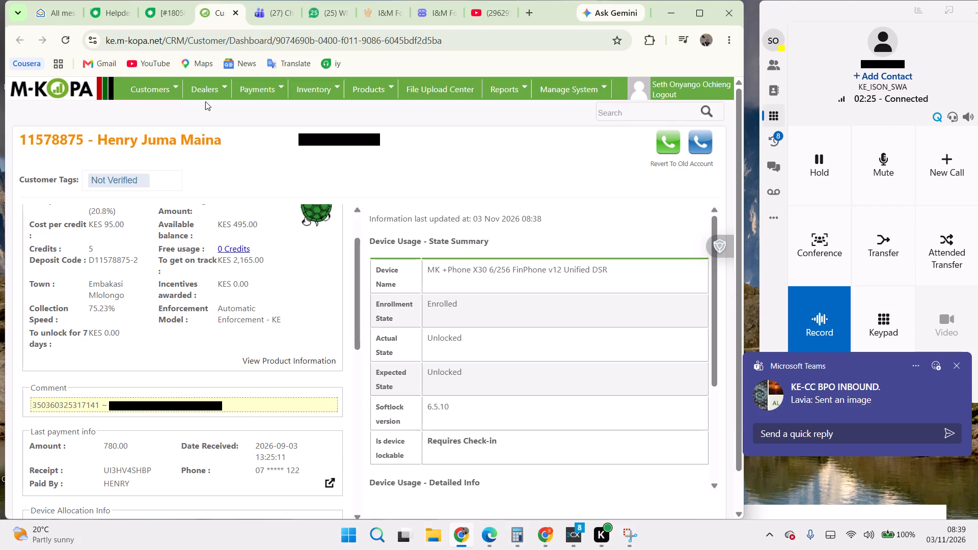
scroll(218, 293, "up", 2)
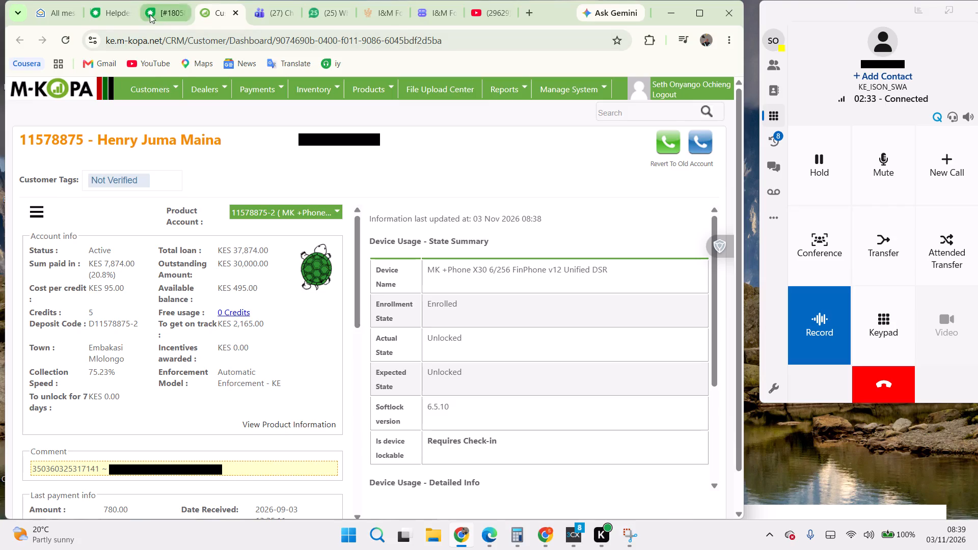
left_click(65, 320)
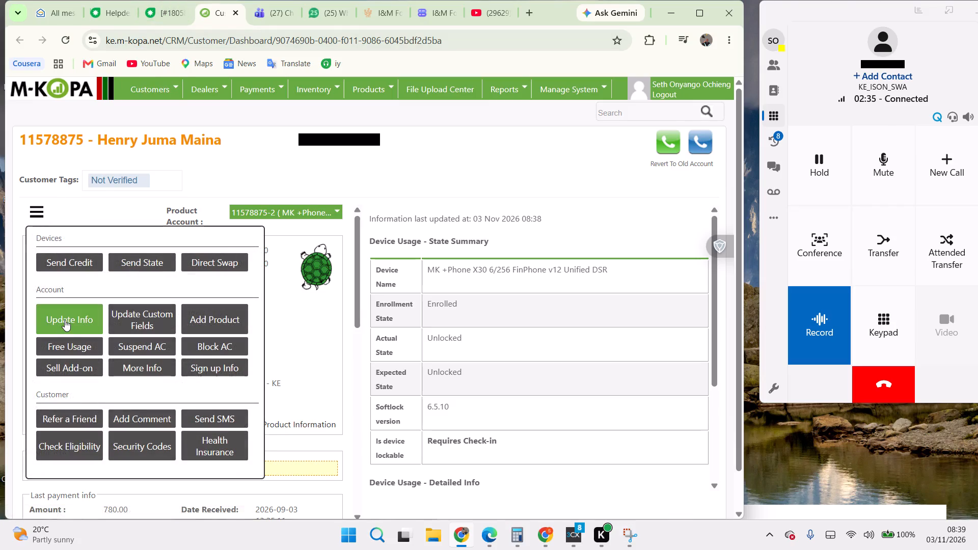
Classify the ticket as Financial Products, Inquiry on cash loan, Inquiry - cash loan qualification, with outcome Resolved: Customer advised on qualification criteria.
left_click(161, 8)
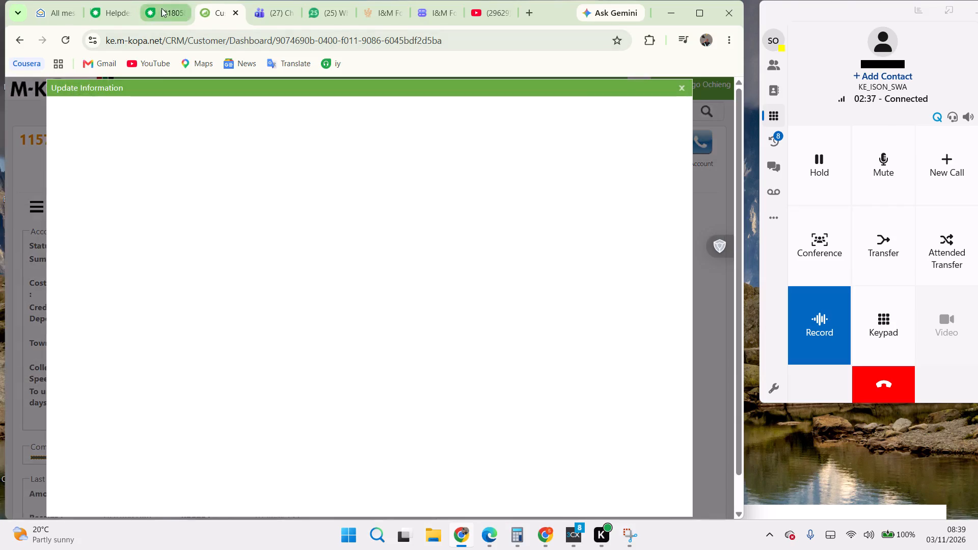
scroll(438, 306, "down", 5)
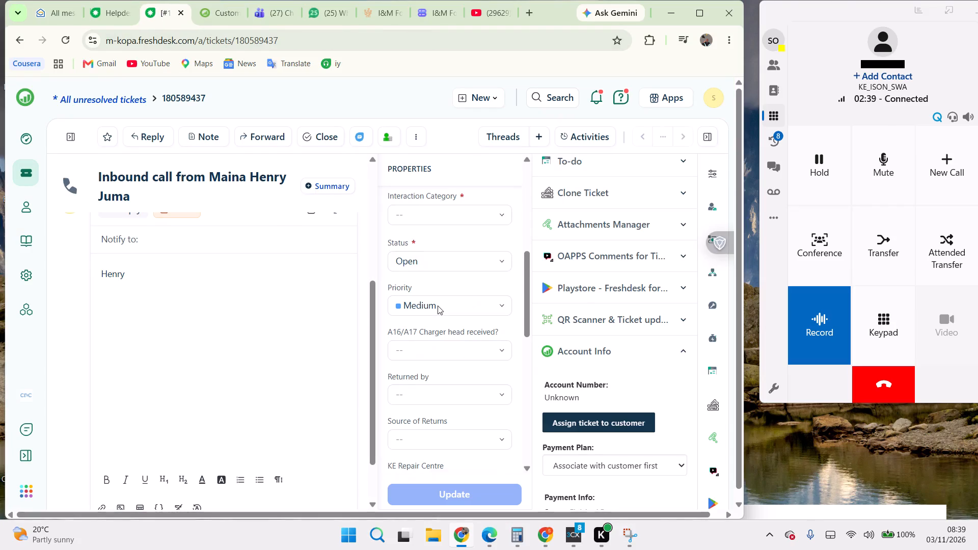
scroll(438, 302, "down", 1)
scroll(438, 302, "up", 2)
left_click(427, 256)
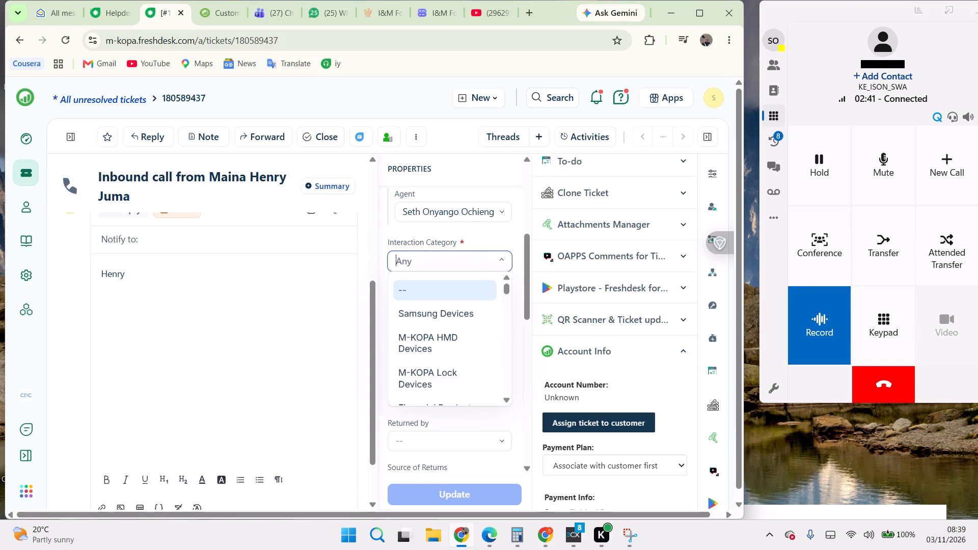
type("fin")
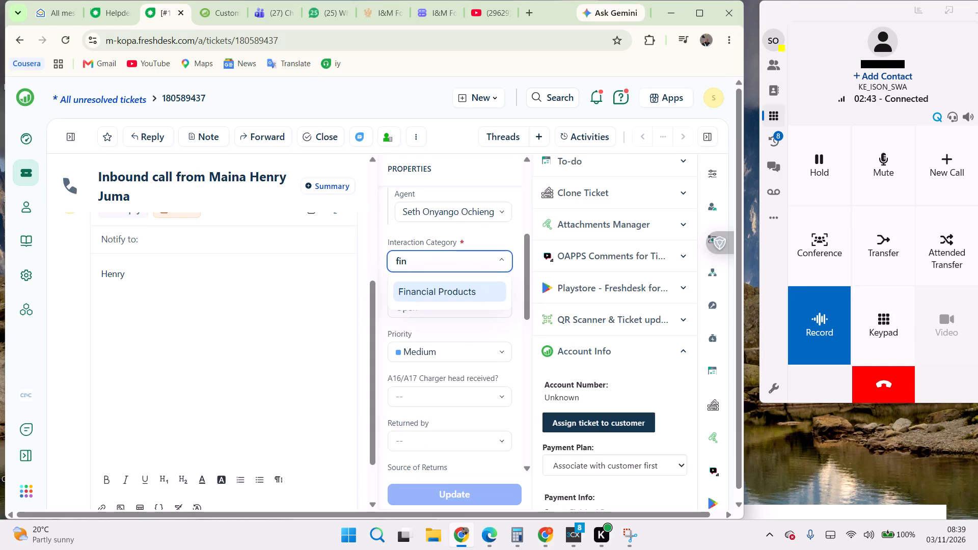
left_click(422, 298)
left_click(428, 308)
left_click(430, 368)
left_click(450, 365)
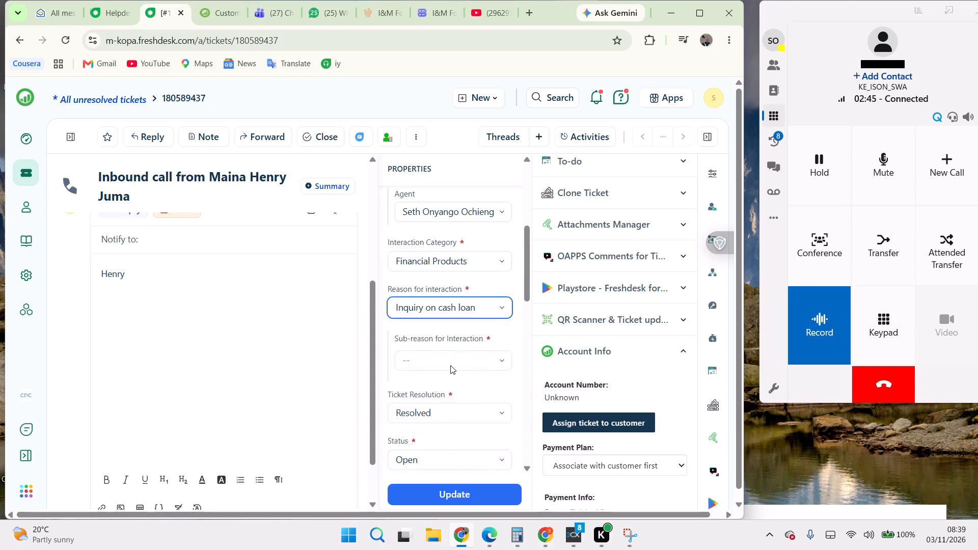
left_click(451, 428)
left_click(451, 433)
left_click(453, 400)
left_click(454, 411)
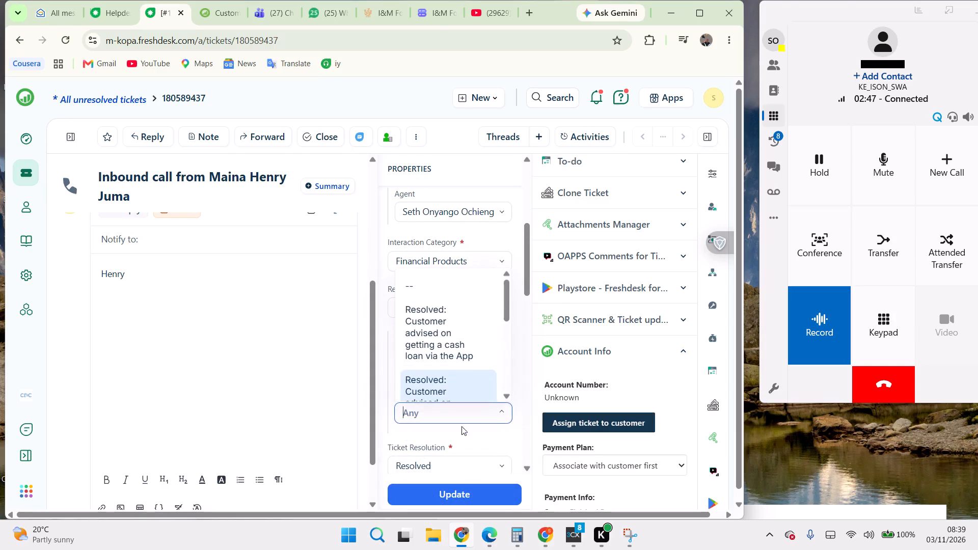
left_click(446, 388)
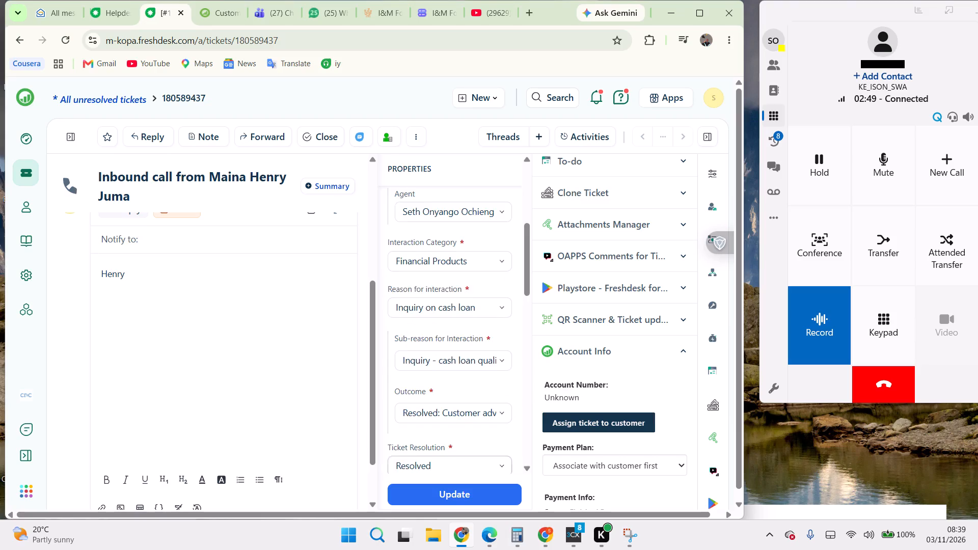
Set the ticket's status to Resolved.
scroll(451, 453, "down", 1)
left_click(452, 446)
left_click(426, 394)
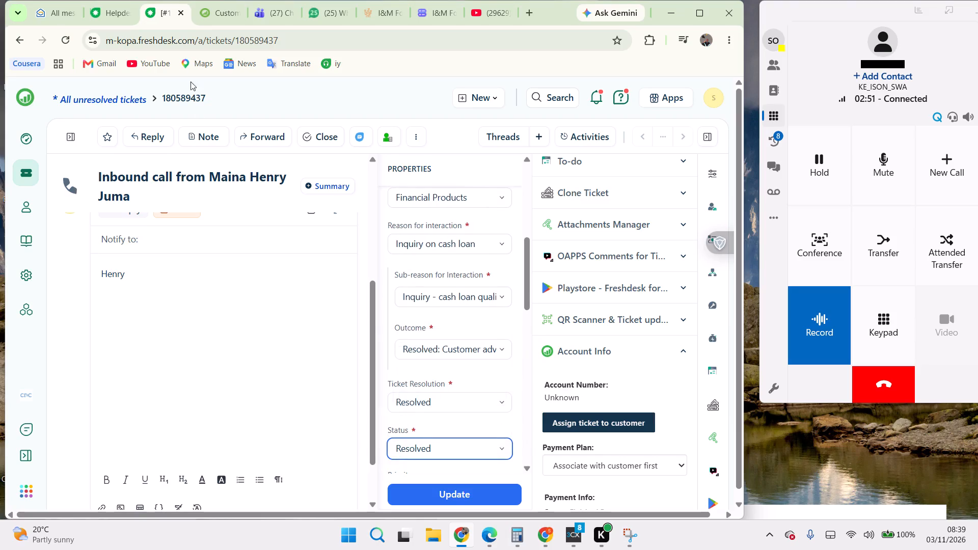
Check the caller's personal and contact details in the dashboard's Update Information form, then close it without changes.
left_click(220, 8)
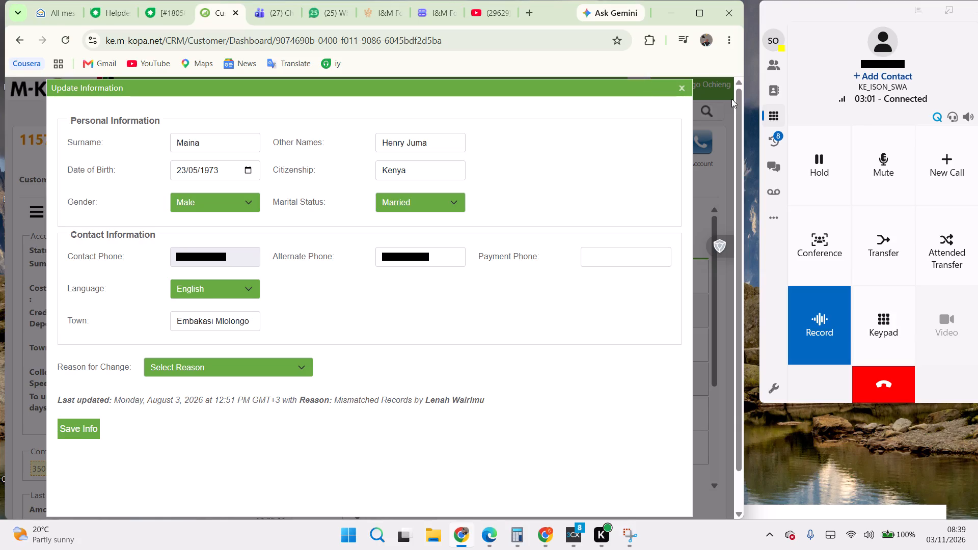
left_click(686, 89)
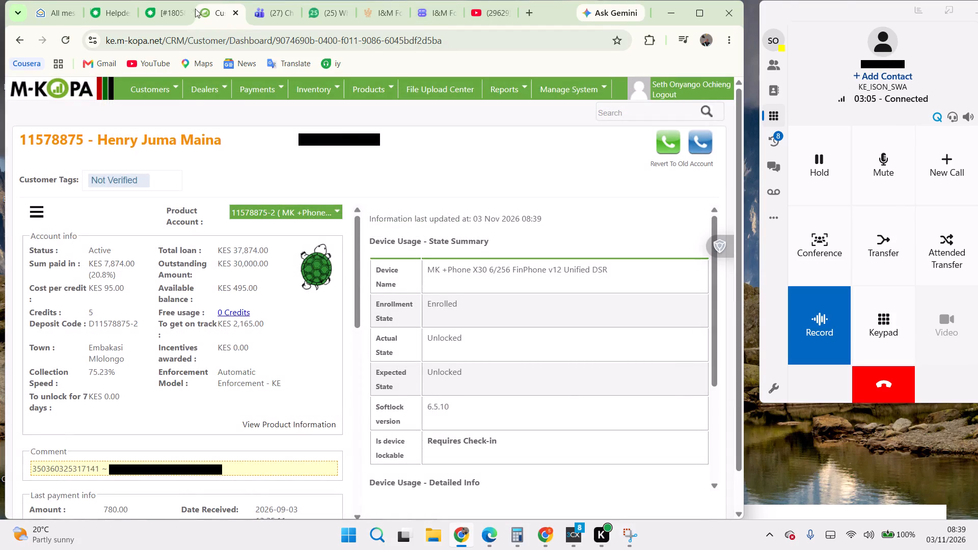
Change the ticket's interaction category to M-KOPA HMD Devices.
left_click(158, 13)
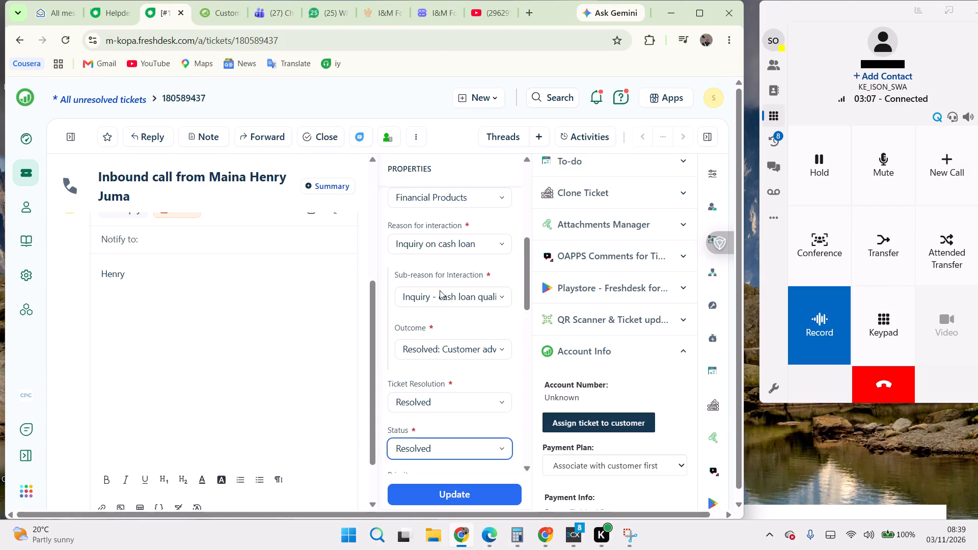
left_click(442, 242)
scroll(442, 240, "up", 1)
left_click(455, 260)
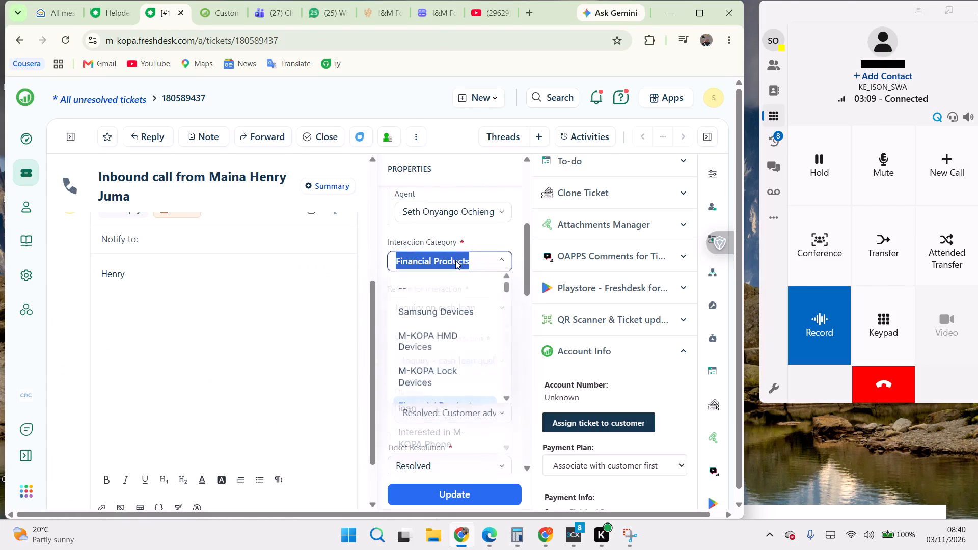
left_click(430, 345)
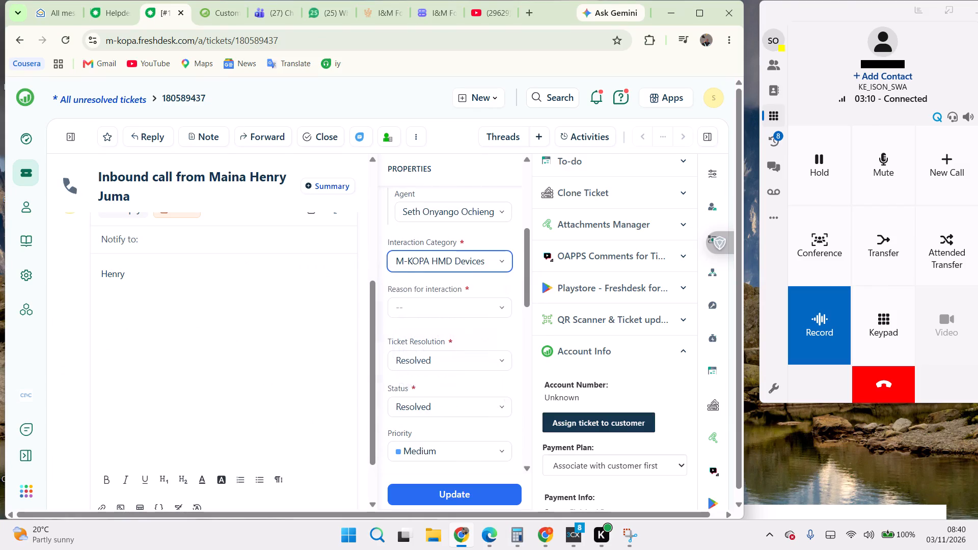
Reopen the caller's Update Information form on the dashboard to check the personal details, then close it.
left_click(215, 9)
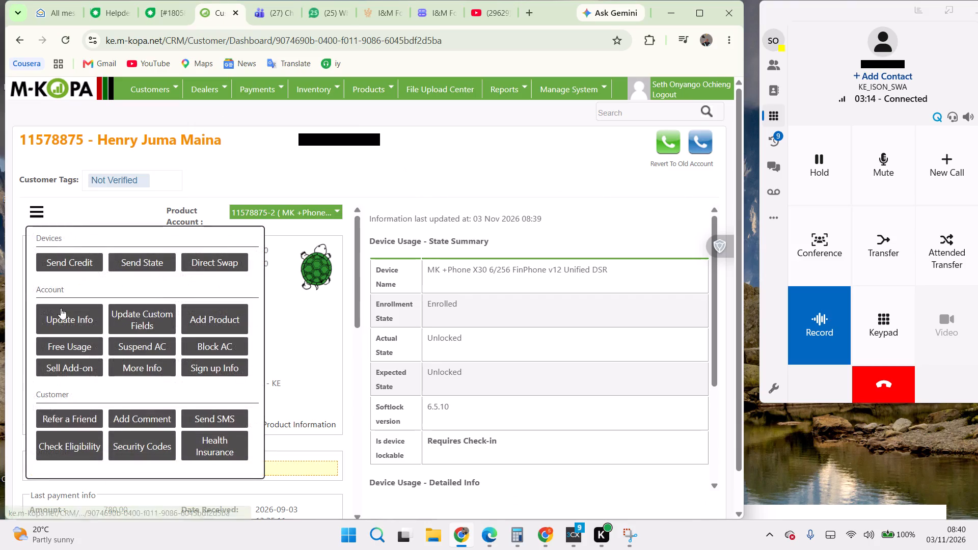
left_click(63, 311)
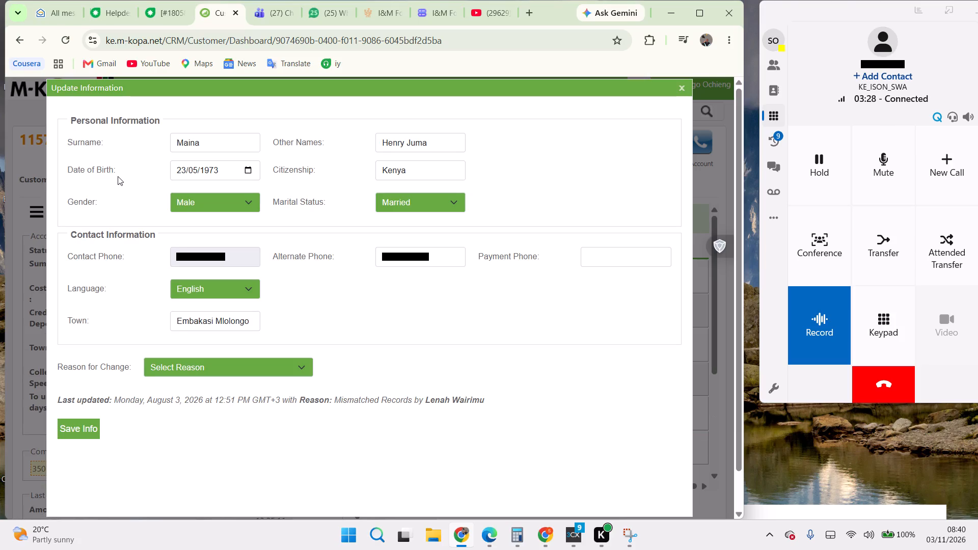
left_click(685, 89)
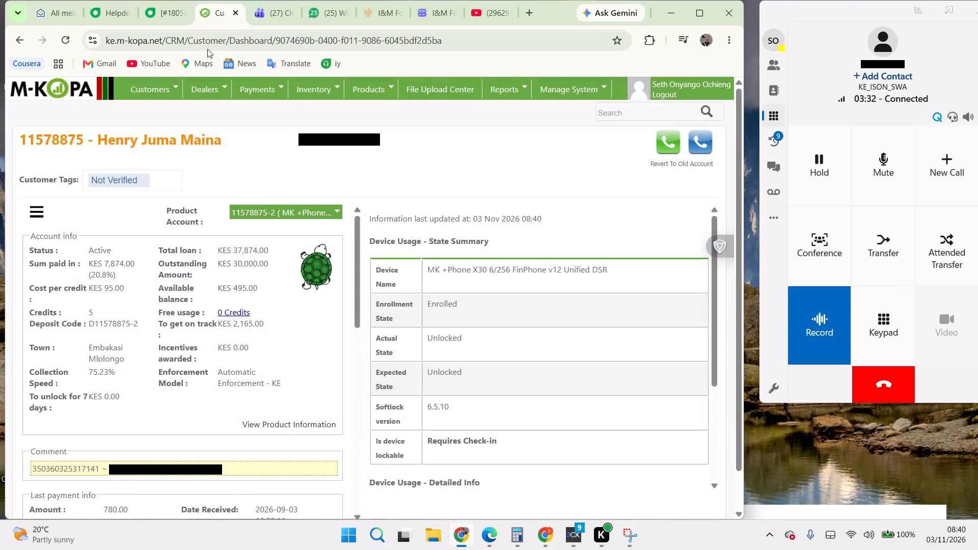
Reclassify the ticket as Financial Products, Inquiry on cash loan, Inquiry - cash loan qualification, with outcome Resolved: Customer advised on qualification criteria.
left_click(169, 12)
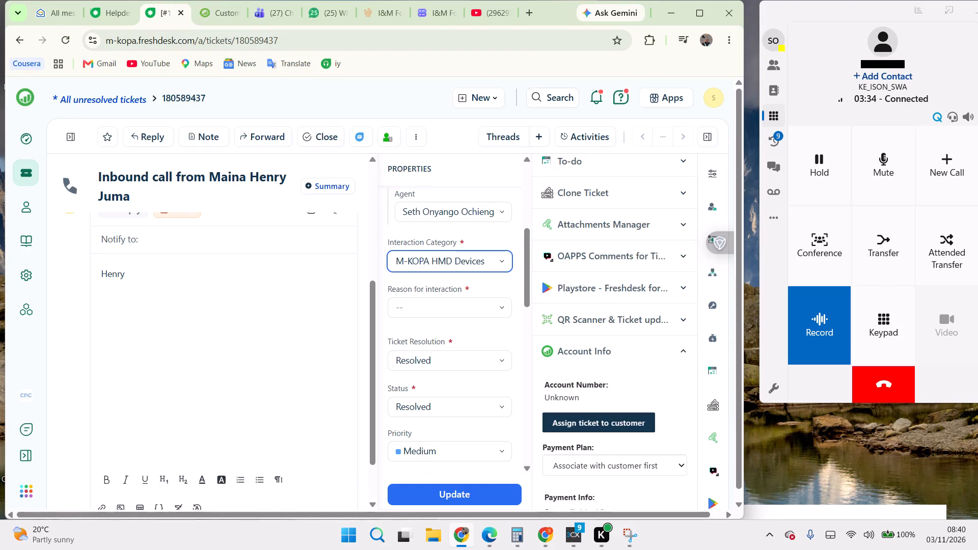
left_click(432, 302)
left_click(440, 258)
key("BackSpace")
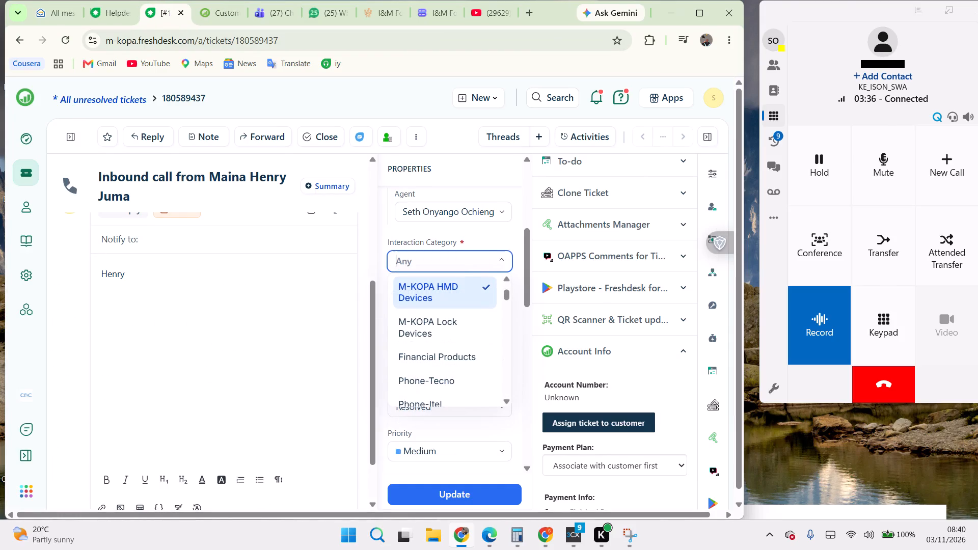
type("fin")
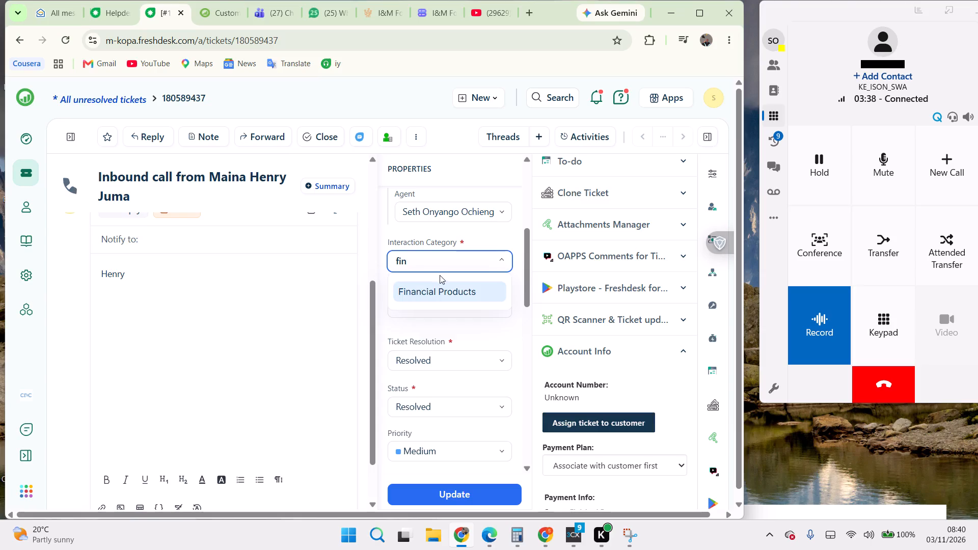
left_click(435, 289)
left_click(430, 309)
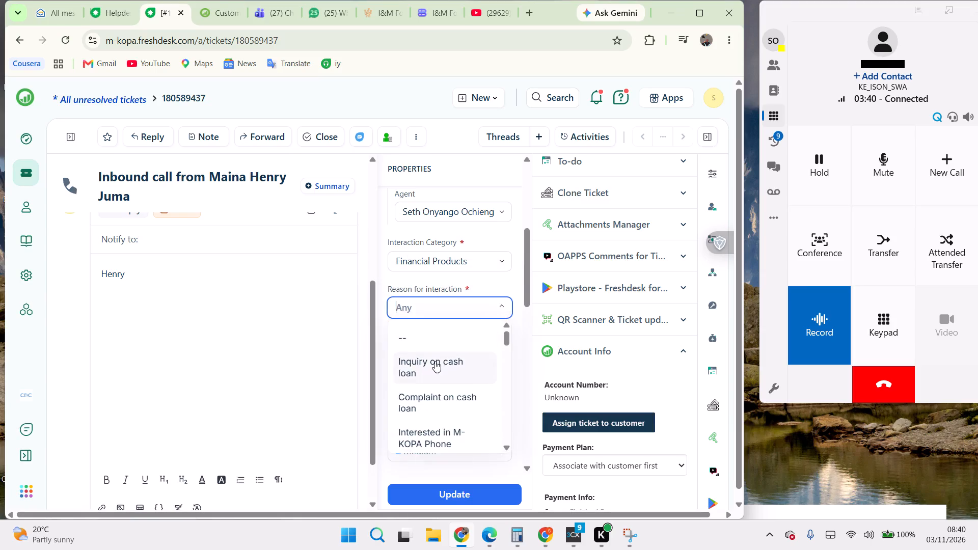
left_click(435, 361)
left_click(450, 359)
left_click(453, 419)
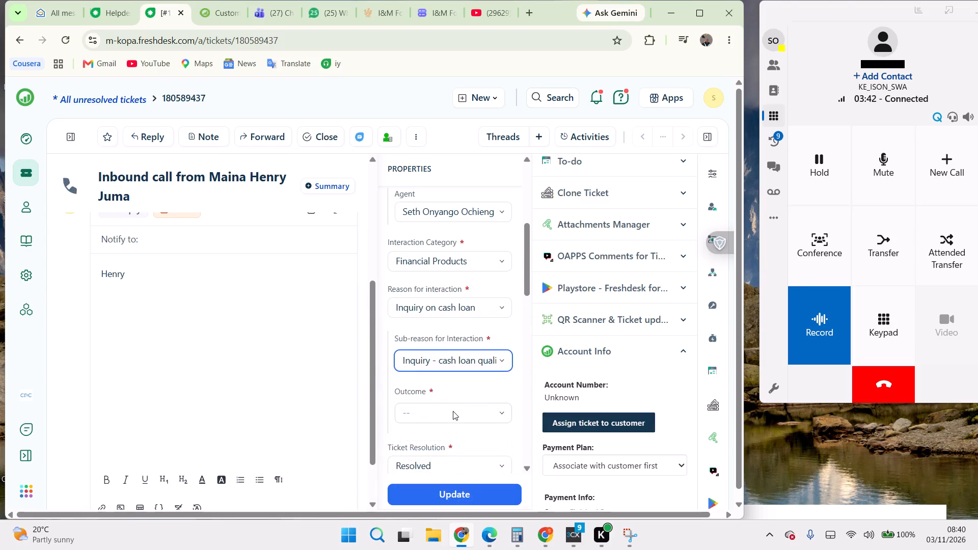
left_click(453, 411)
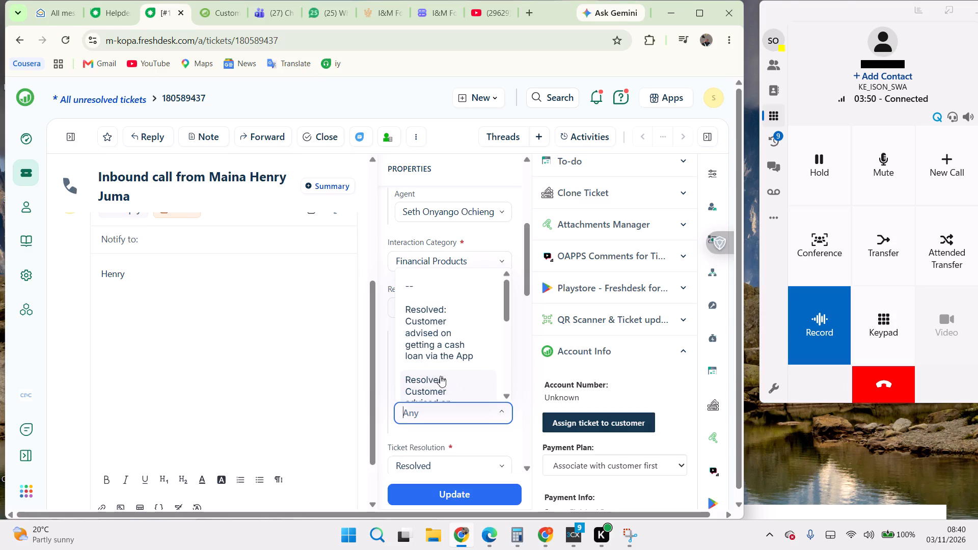
left_click(431, 381)
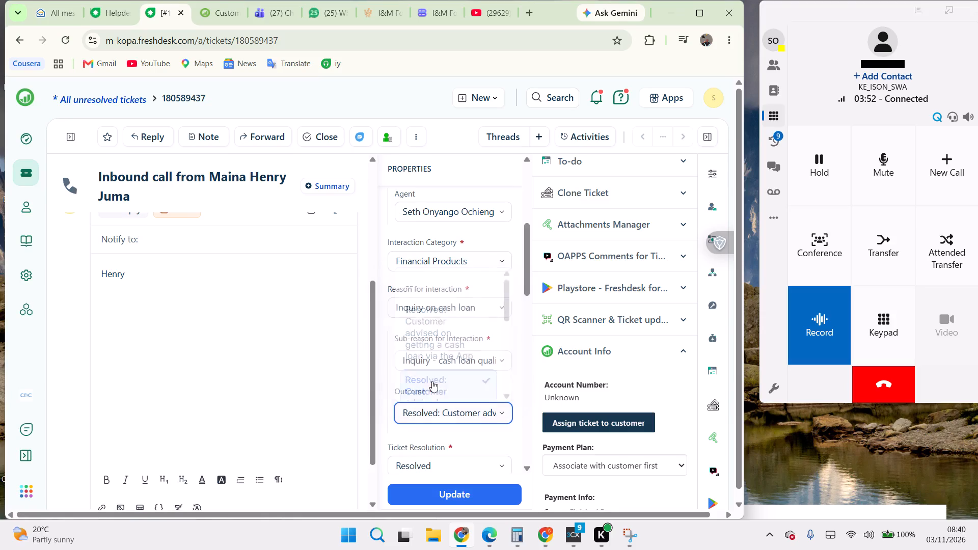
Copy the sub-reason "Inquiry - cash loan qualification" into the private note below the caller's first name.
scroll(433, 430, "down", 1)
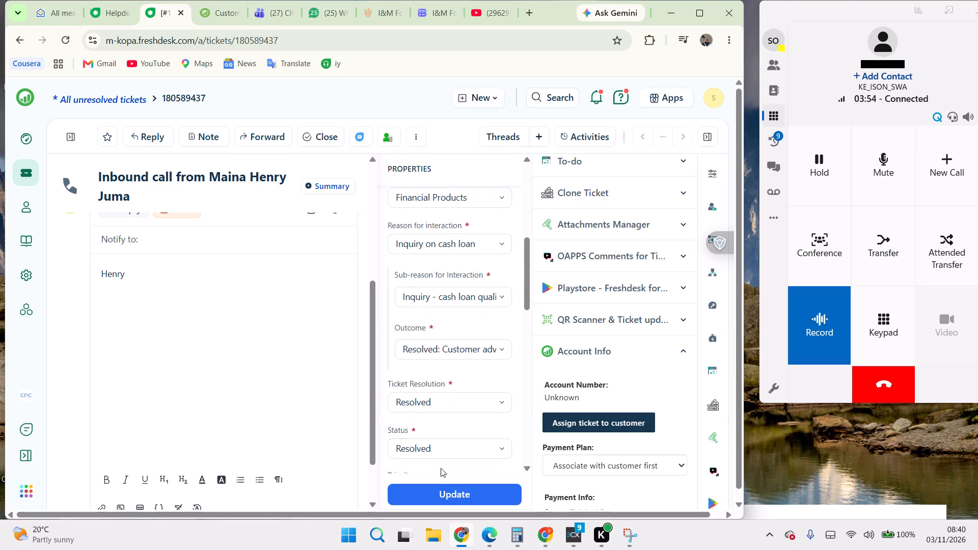
left_click(429, 292)
right_click(429, 292)
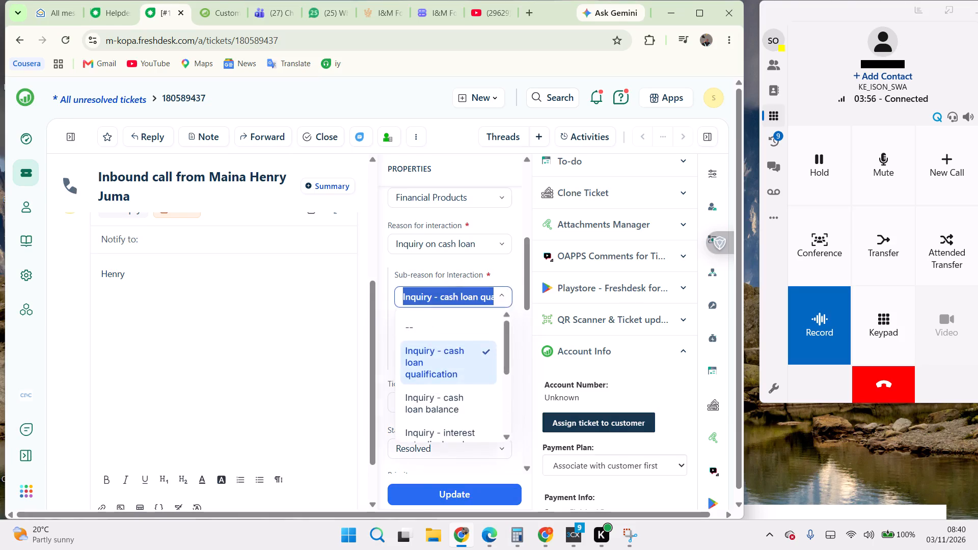
left_click(471, 253)
left_click(245, 292)
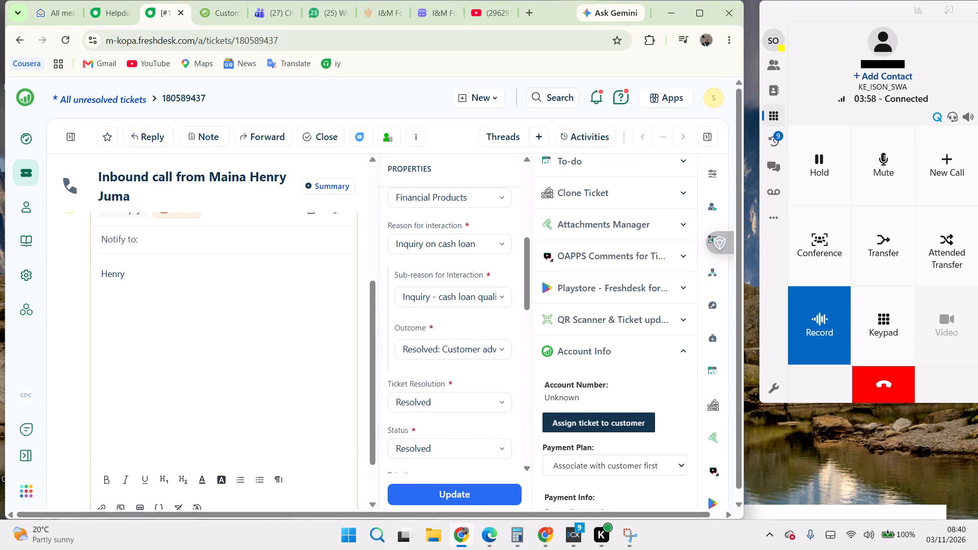
key("ctrl+v")
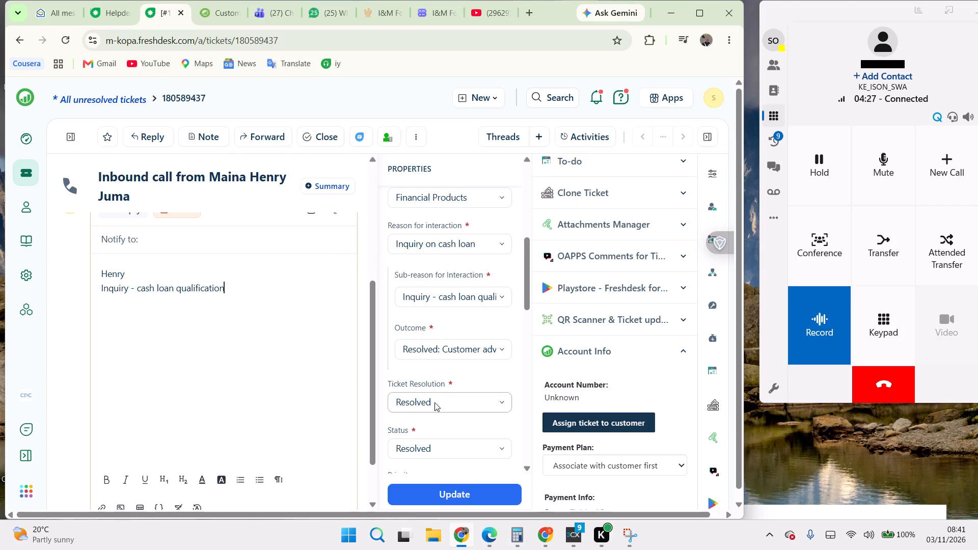
Copy the outcome "Resolved: Customer advised on qualification criteria" onto a new line of the private note.
left_click(428, 348)
right_click(428, 348)
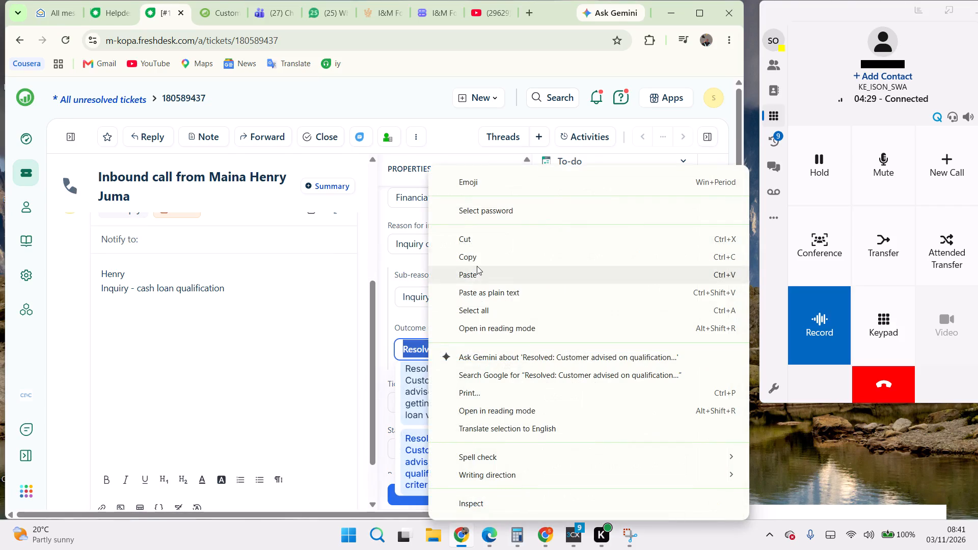
left_click(474, 256)
left_click(234, 304)
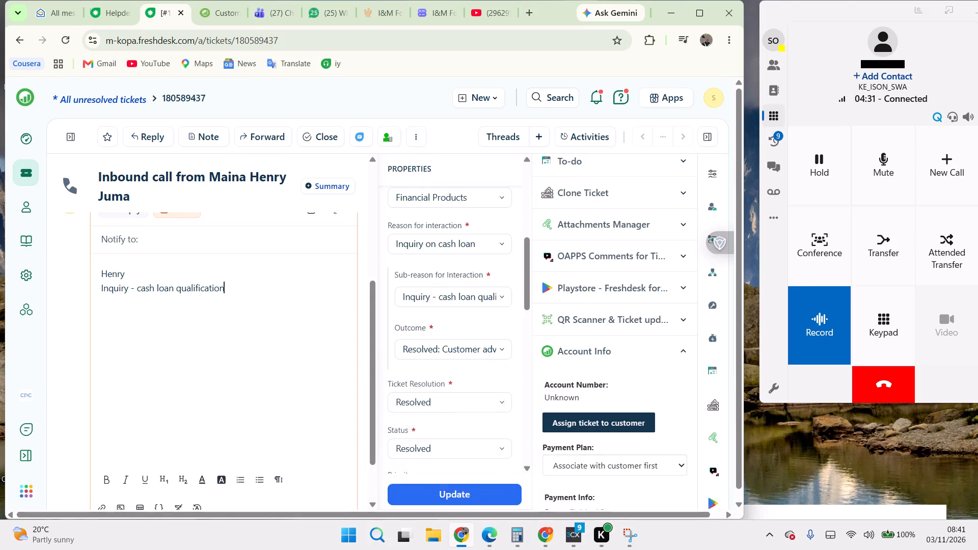
key("Return")
key("ctrl+v")
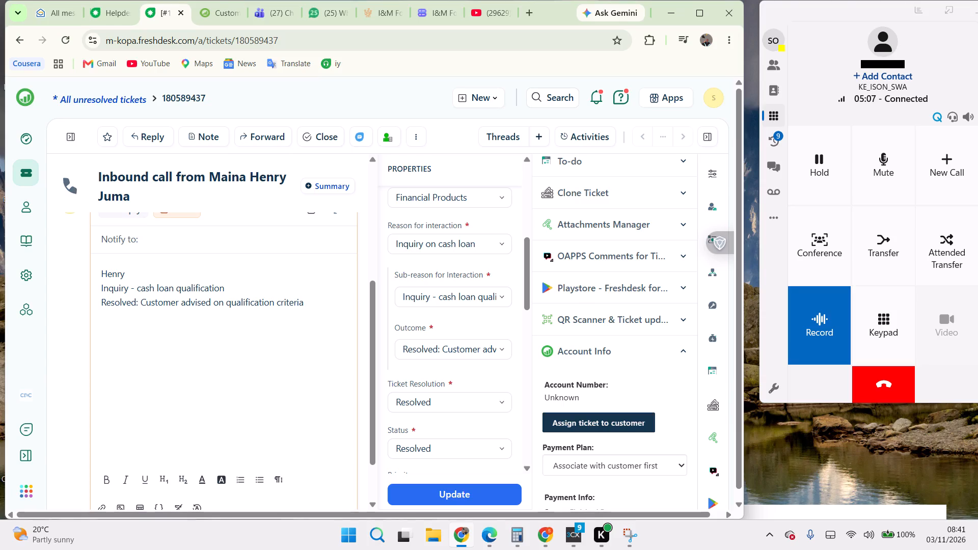
Open the caller's Check Eligibility window on the customer dashboard and copy a Snipping Tool capture of the dashboard showing it.
left_click(212, 13)
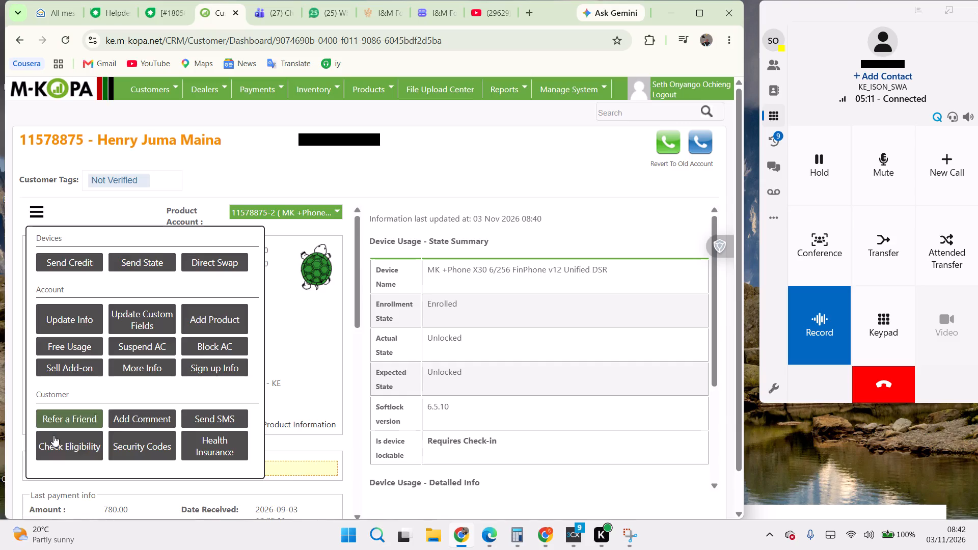
left_click(60, 453)
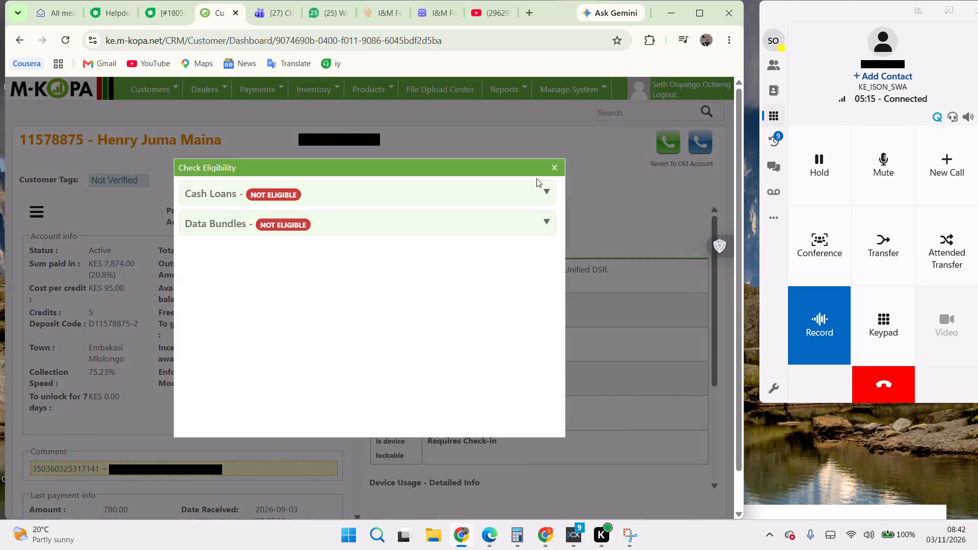
left_click(627, 538)
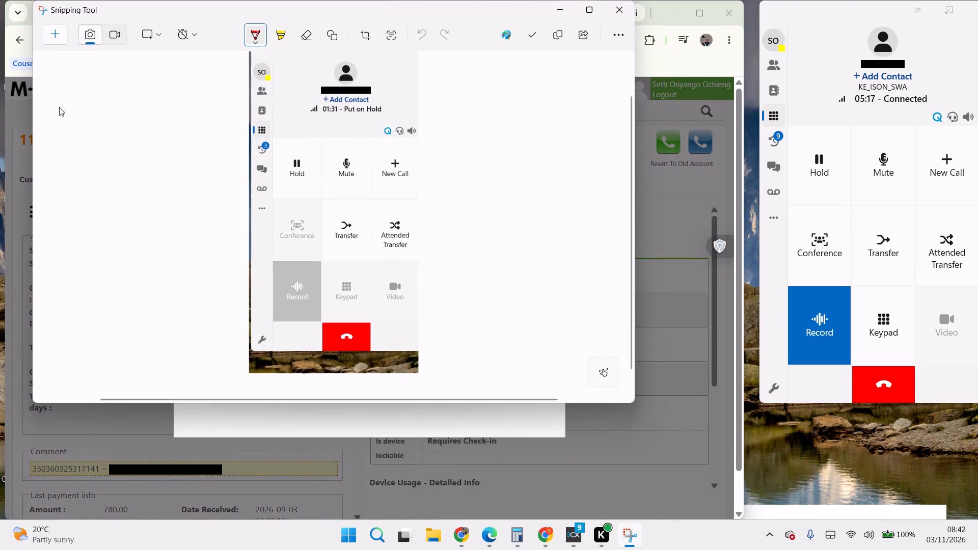
left_click(49, 33)
left_click_drag(4, 74, 589, 350)
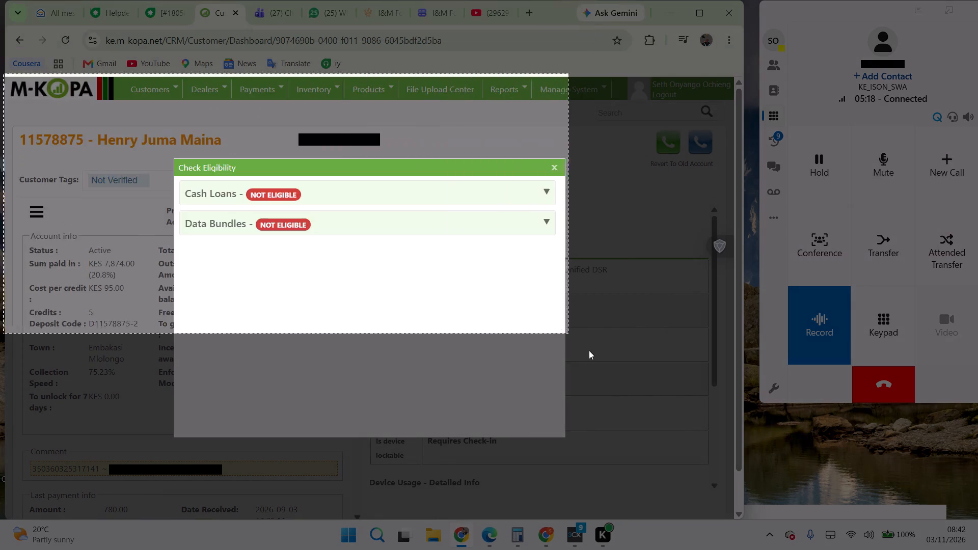
left_click_drag(589, 350, 642, 493)
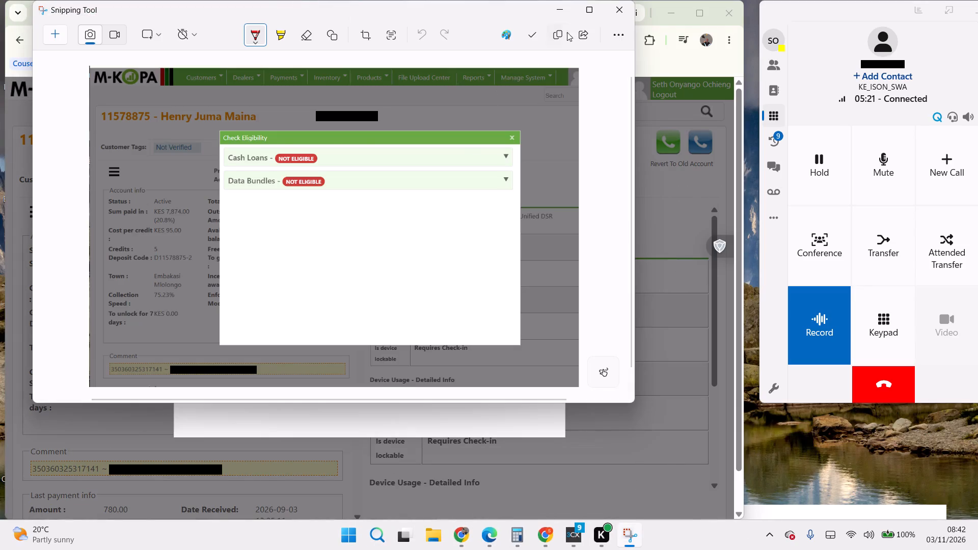
left_click(553, 35)
left_click(553, 10)
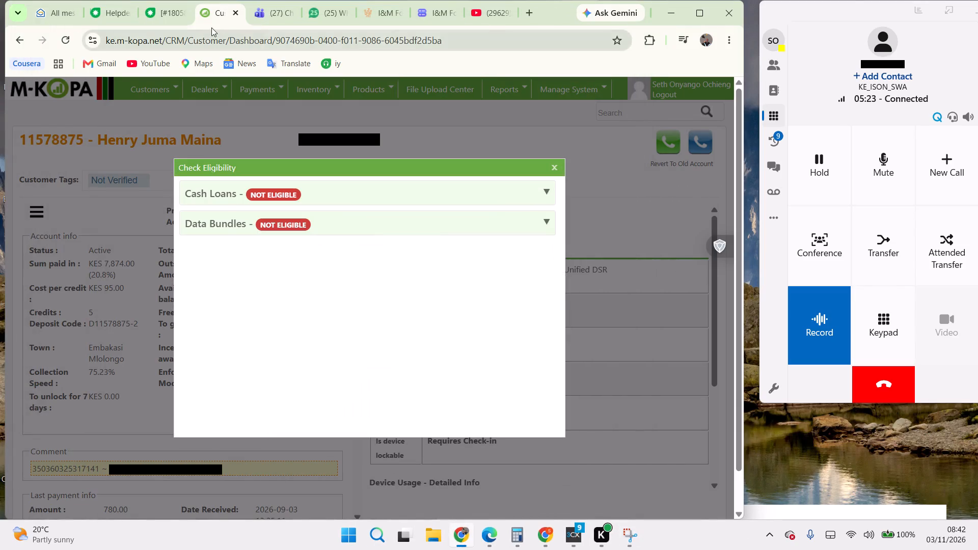
Paste the eligibility screenshot on a new line below the outcome in the ticket's private note.
left_click(159, 13)
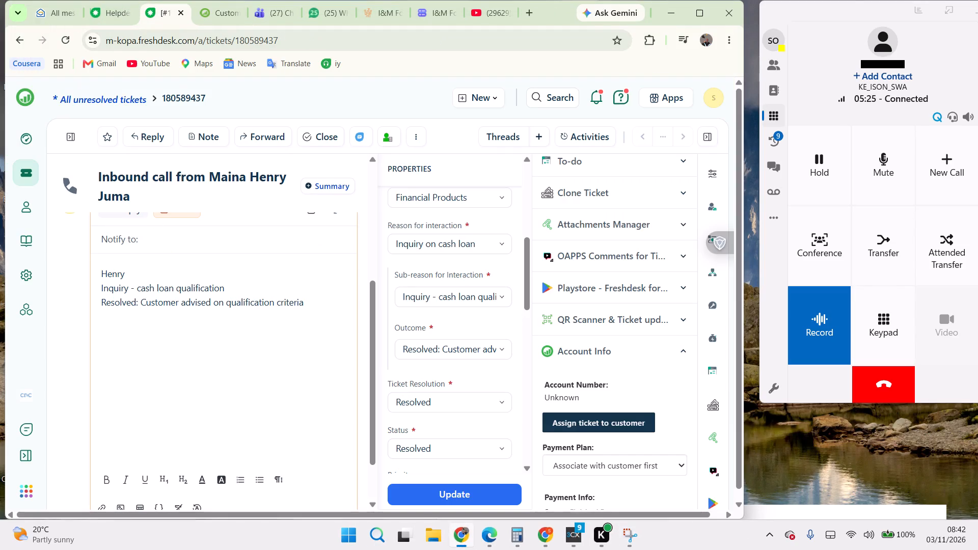
key("Return")
key("ctrl+v")
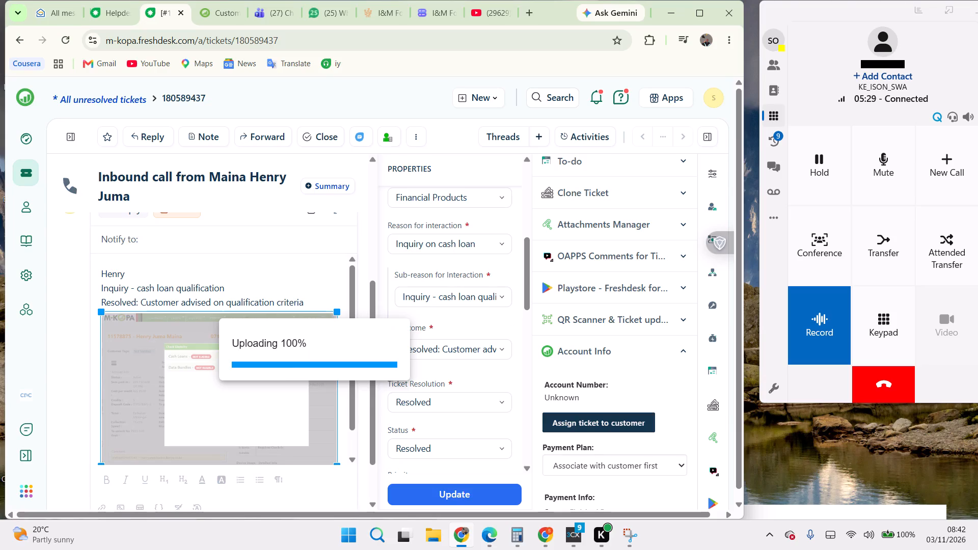
Save the ticket's updated properties for the cash loan qualification inquiry.
left_click(442, 496)
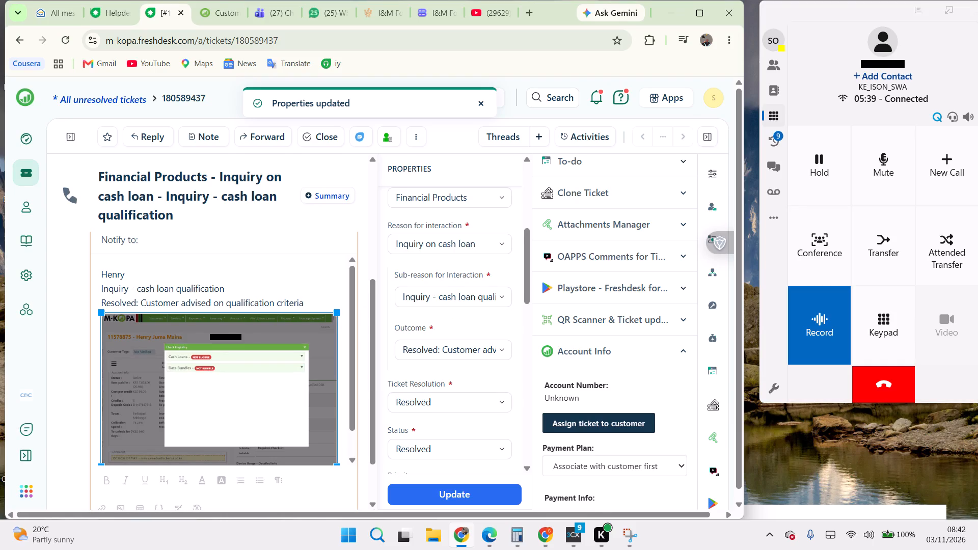
Add the completed private note with the eligibility screenshot to the ticket.
scroll(310, 298, "down", 3)
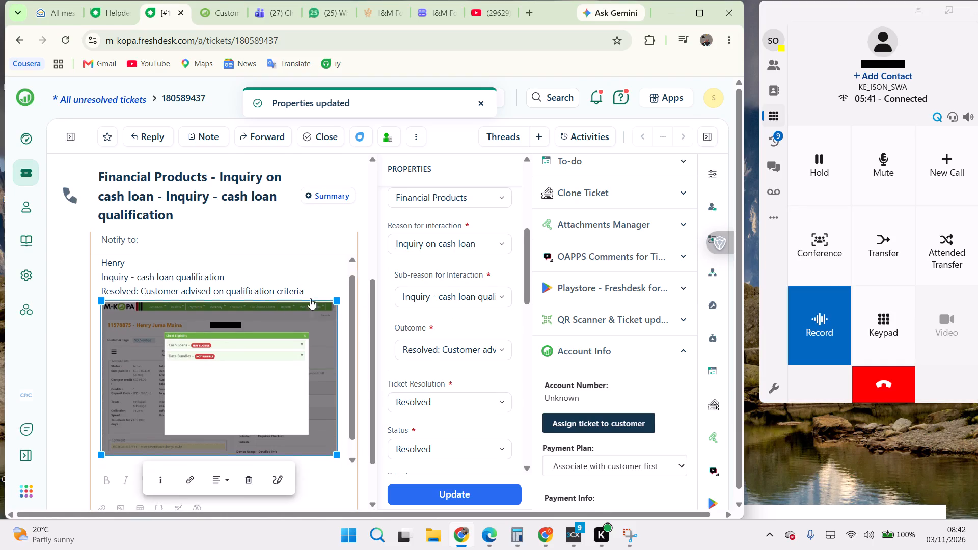
scroll(310, 298, "down", 2)
scroll(317, 401, "down", 2)
left_click(306, 477)
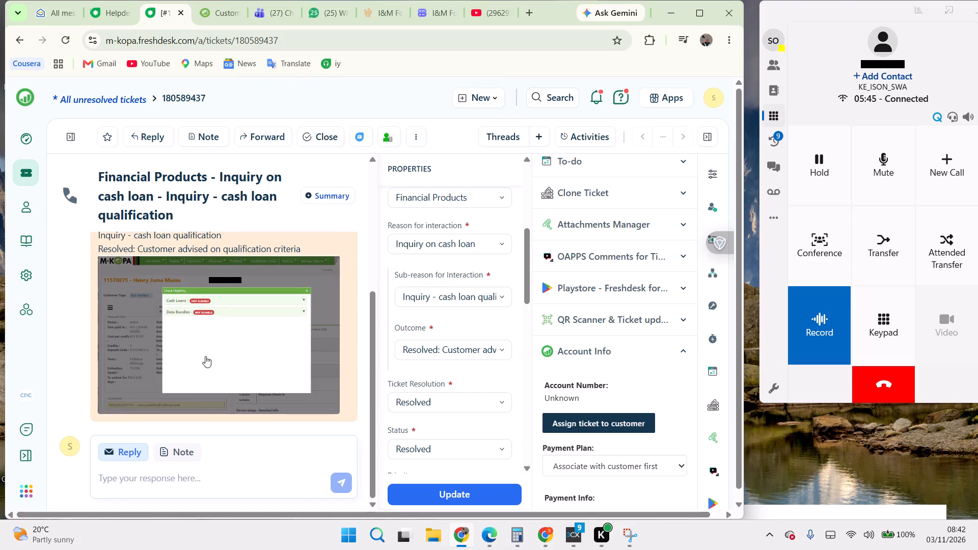
Close the eligibility window on the customer dashboard and review the Device Usage state summary and detailed info.
left_click(210, 8)
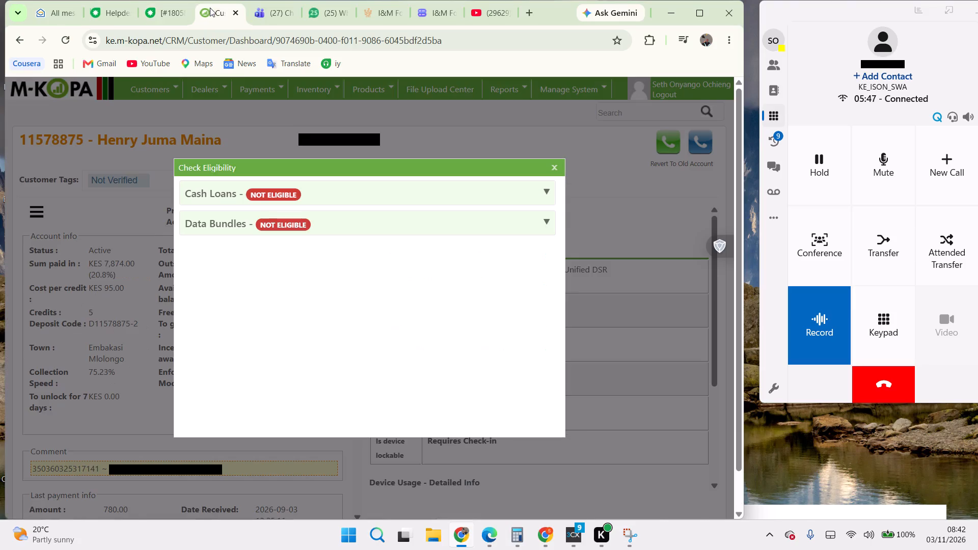
left_click(556, 166)
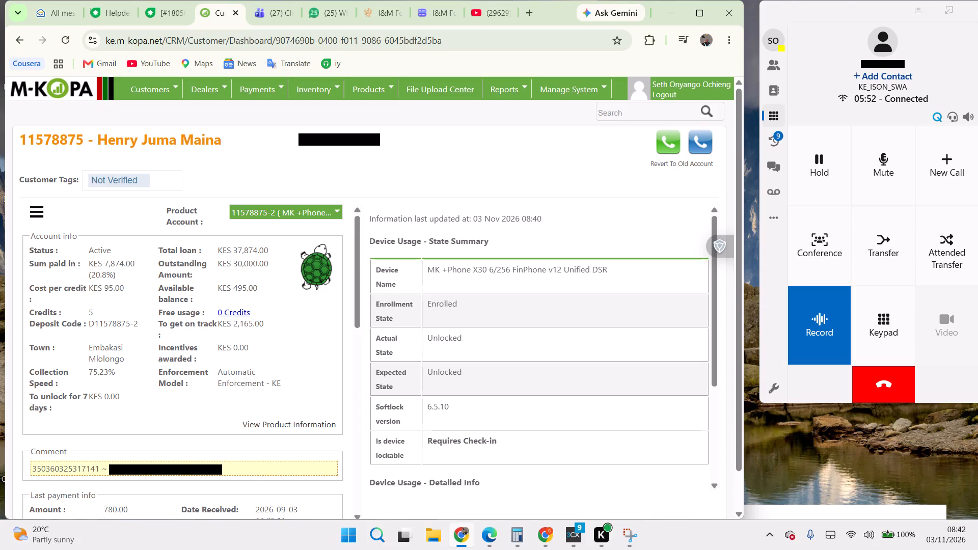
scroll(418, 337, "down", 3)
scroll(418, 337, "up", 1)
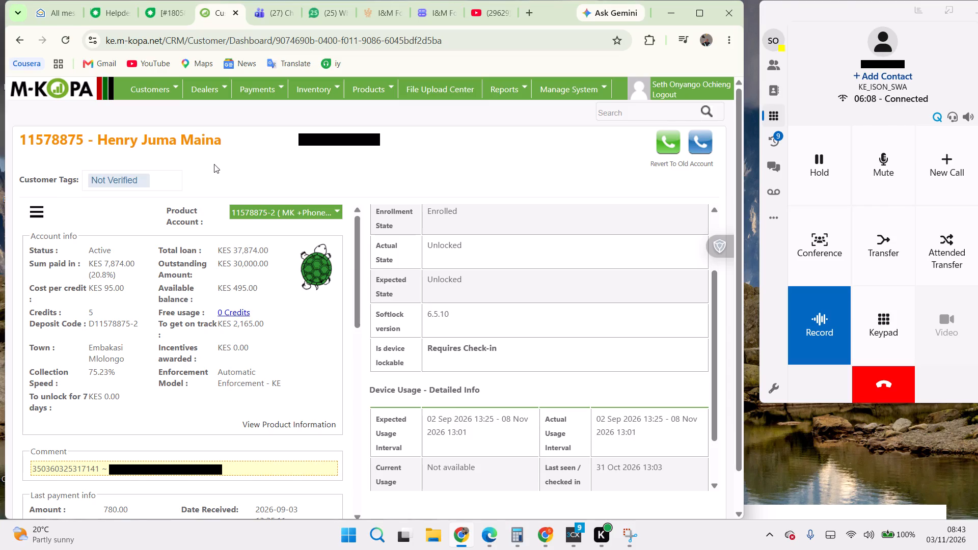
Return to the cash loan ticket and save its pending property changes again.
left_click(161, 13)
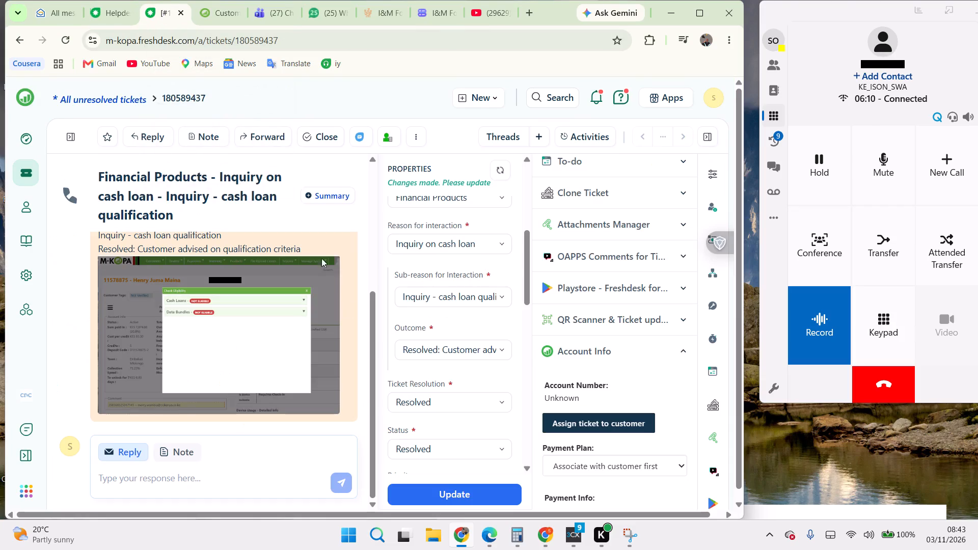
left_click(447, 493)
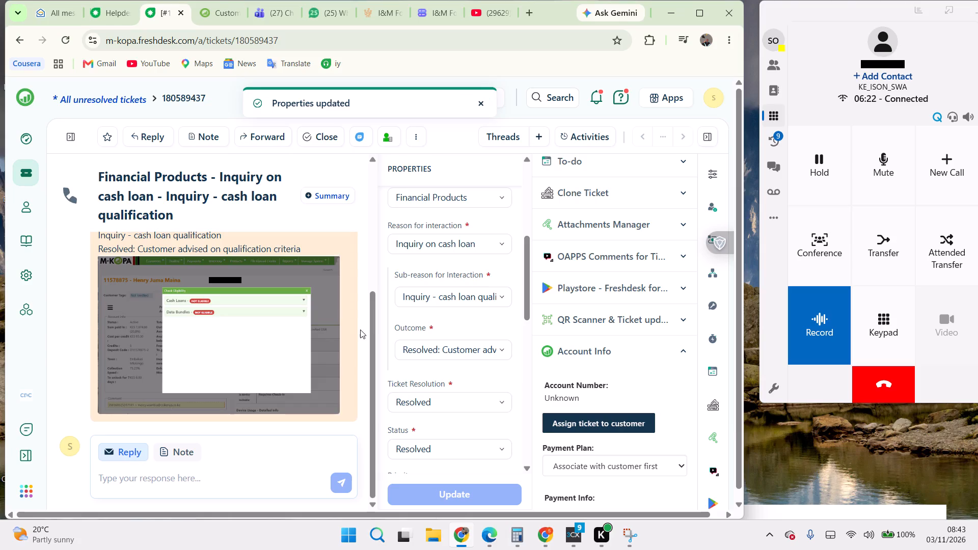
Check the caller's list of product accounts on the customer dashboard, keeping the current account, and return to the ticket.
left_click(226, 17)
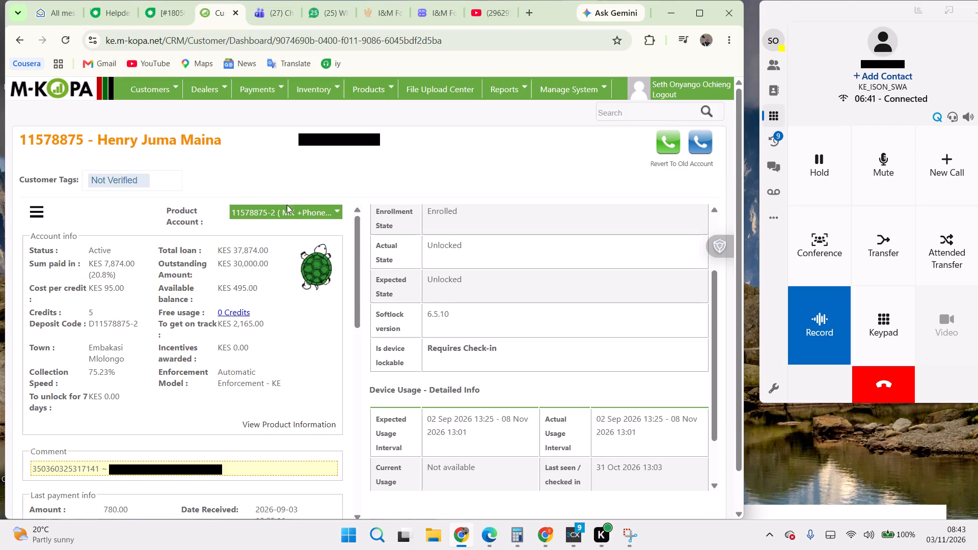
left_click(301, 213)
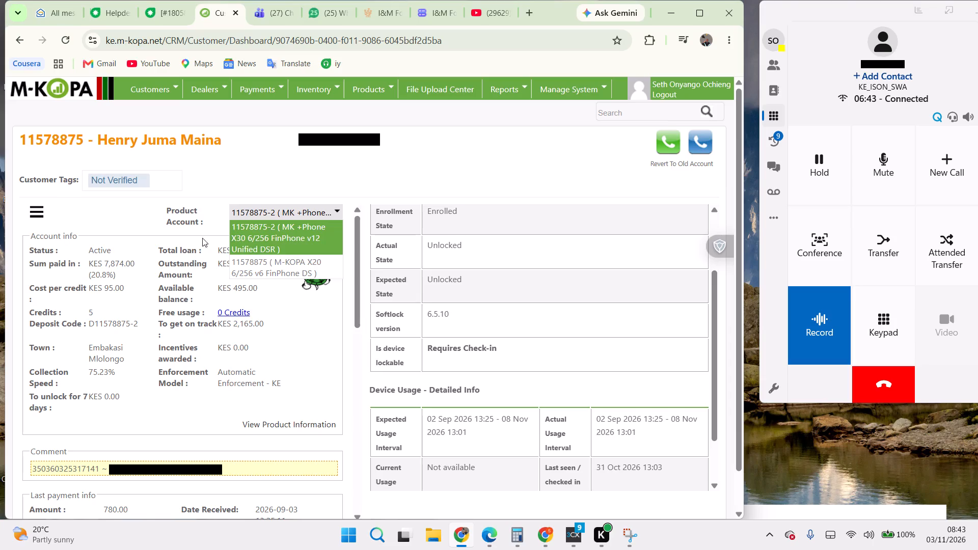
left_click(159, 236)
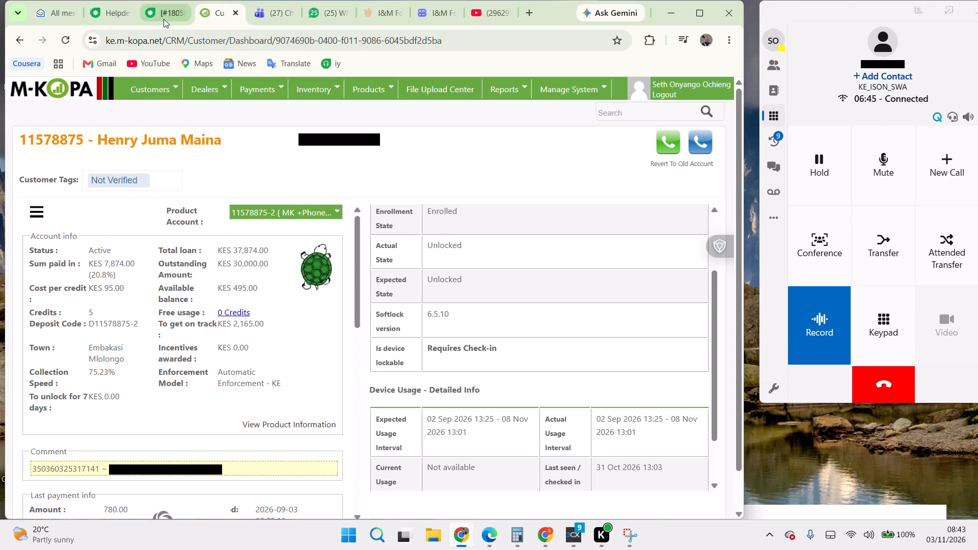
left_click(160, 18)
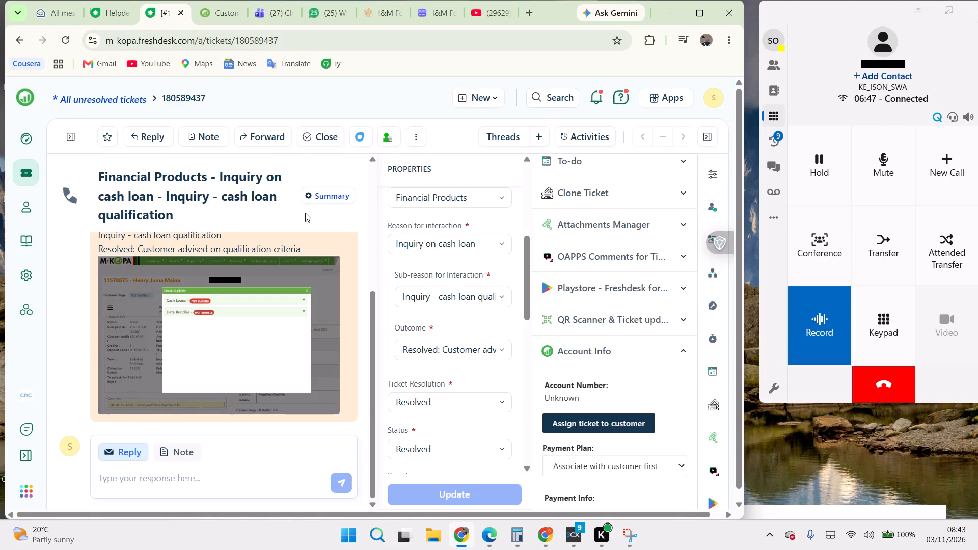
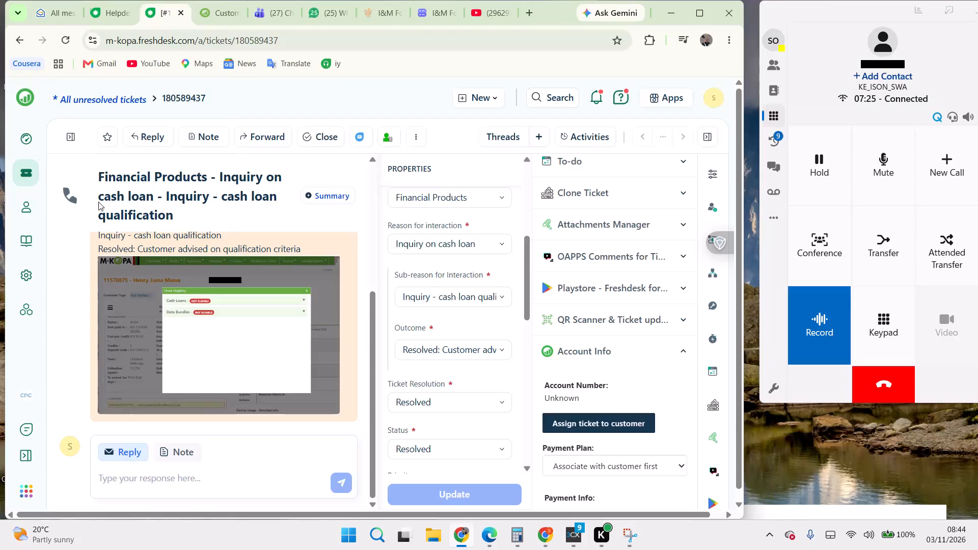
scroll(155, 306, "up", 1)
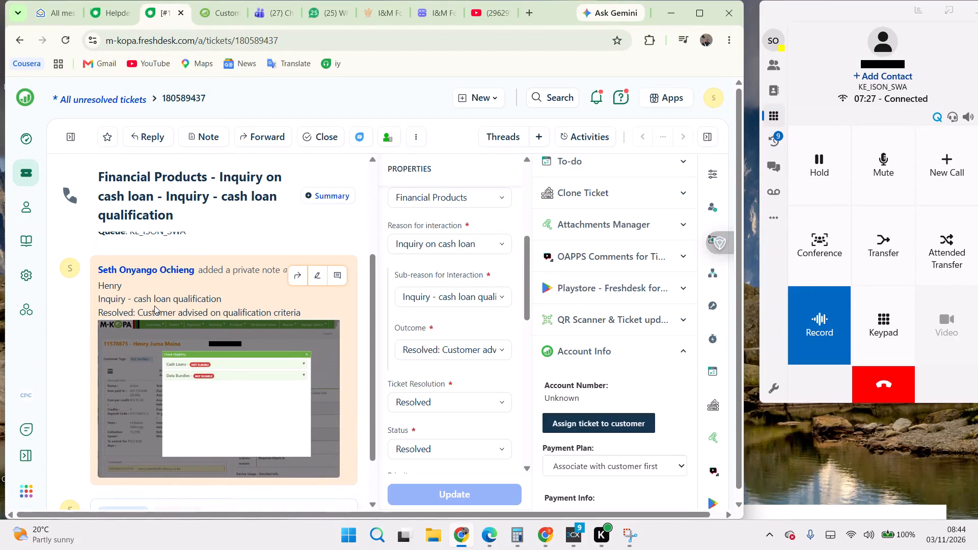
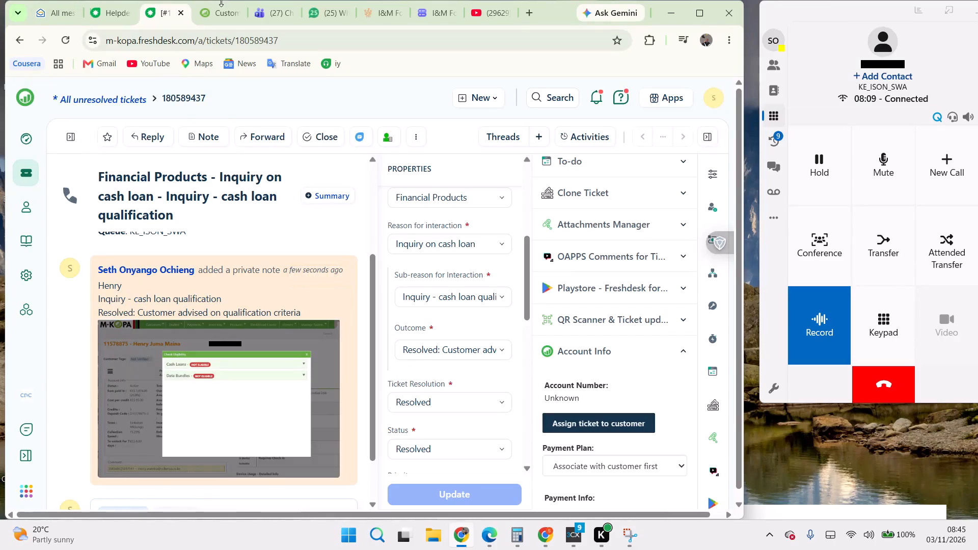
Review the caller's account information and device usage summary on the M-KOPA customer dashboard.
left_click(230, 7)
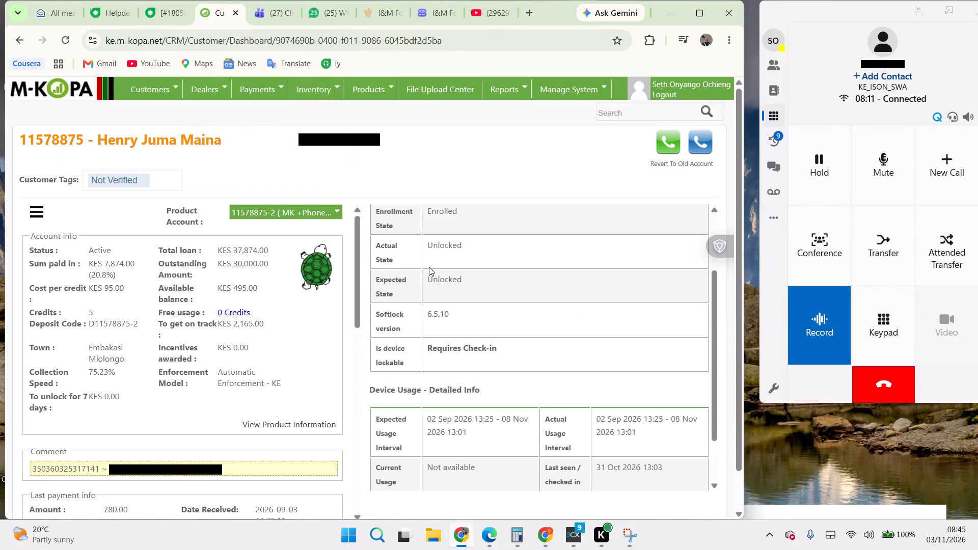
scroll(430, 265, "up", 4)
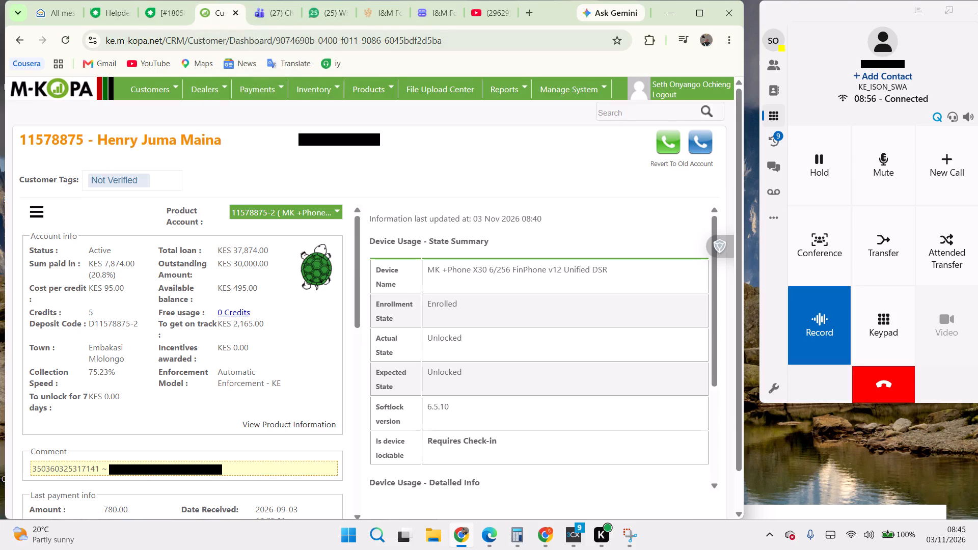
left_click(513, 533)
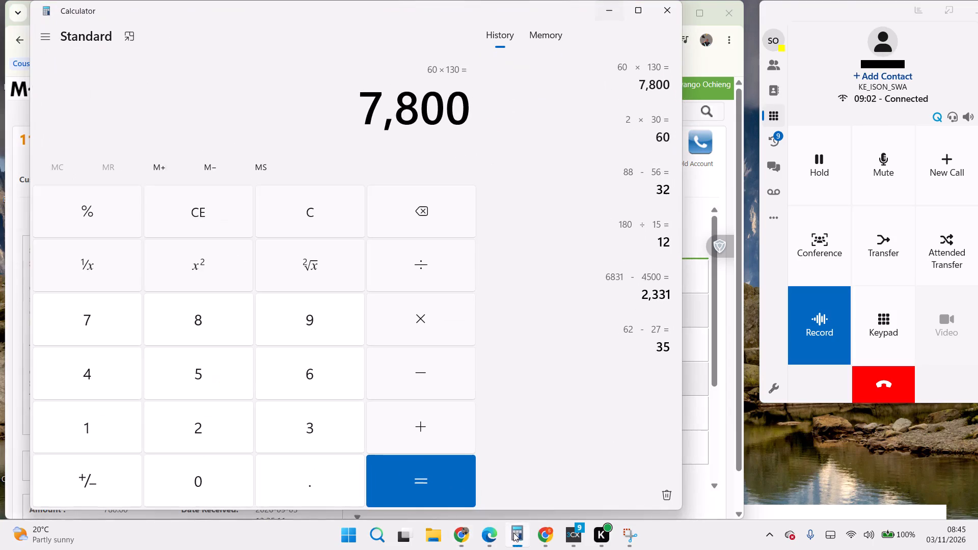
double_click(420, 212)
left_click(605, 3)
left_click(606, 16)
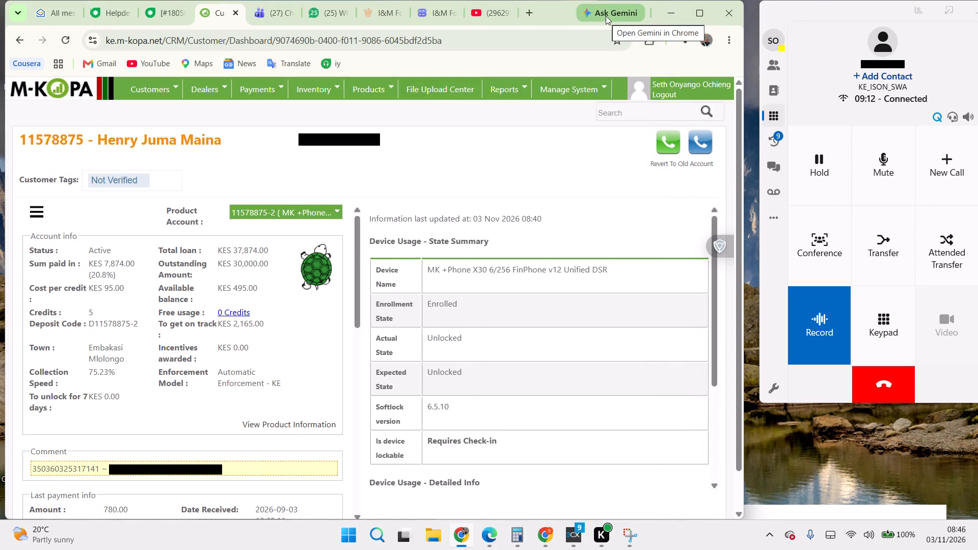
In Calculator, divide the sum paid in, 7874, by the cost per credit, 95, using the figures from the customer dashboard.
left_click(518, 534)
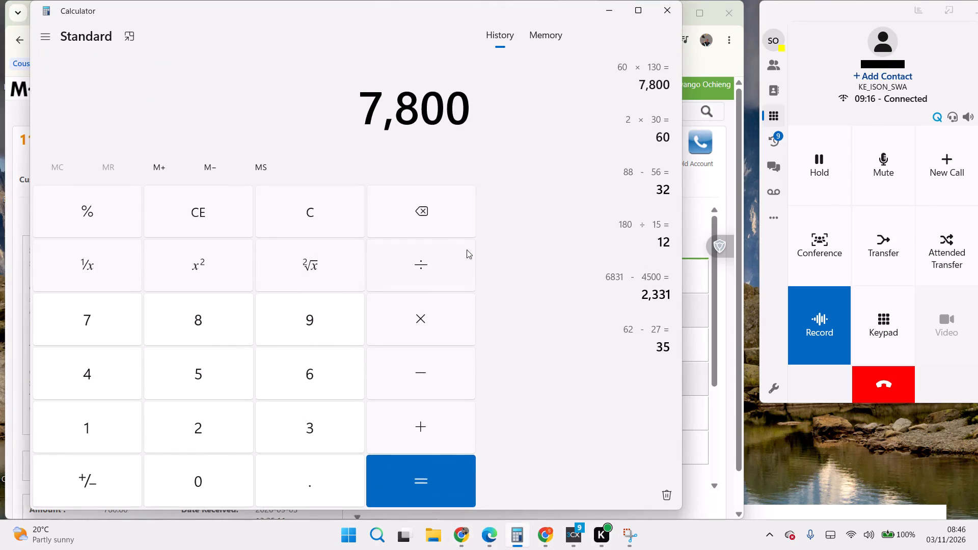
left_click(425, 218)
left_click(416, 208)
left_click(86, 329)
left_click(198, 314)
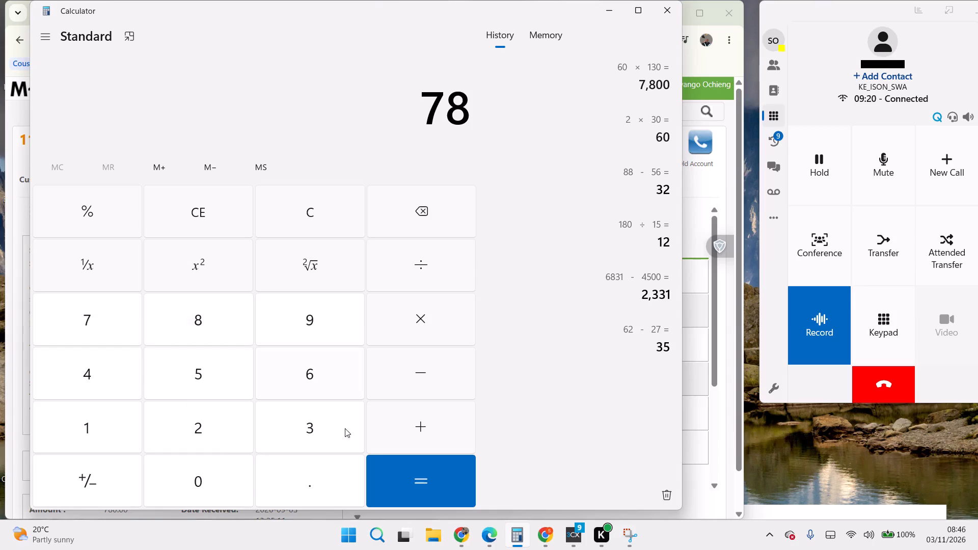
left_click(542, 538)
left_click(455, 537)
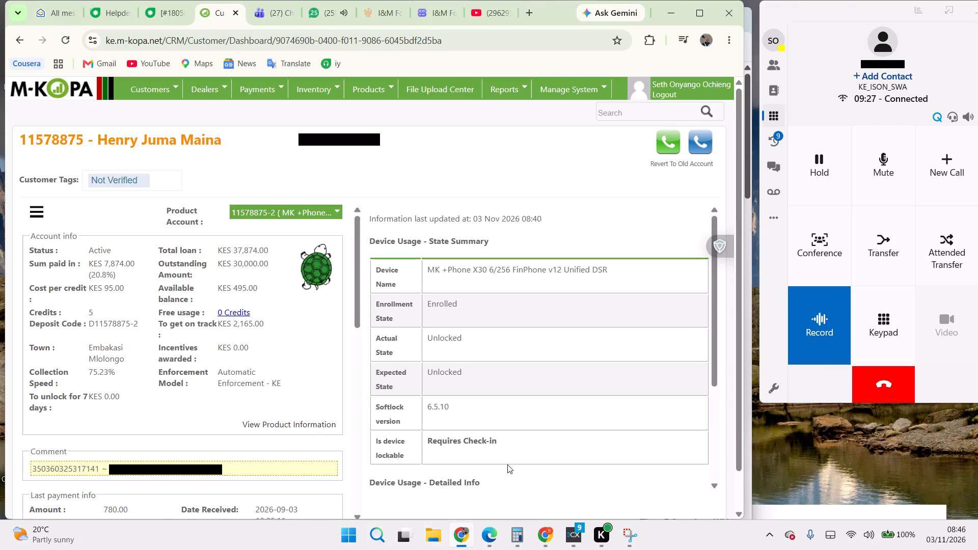
left_click(549, 542)
left_click(268, 278)
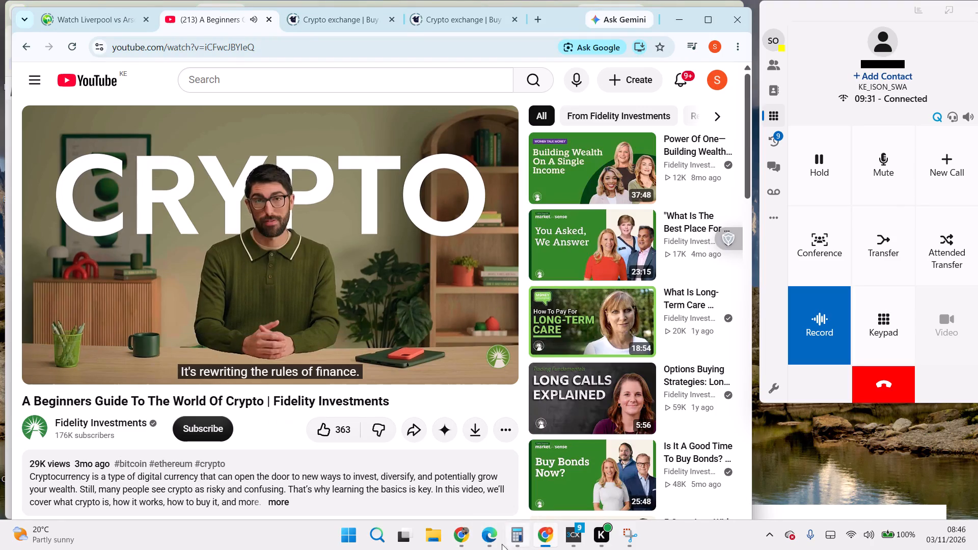
left_click(517, 539)
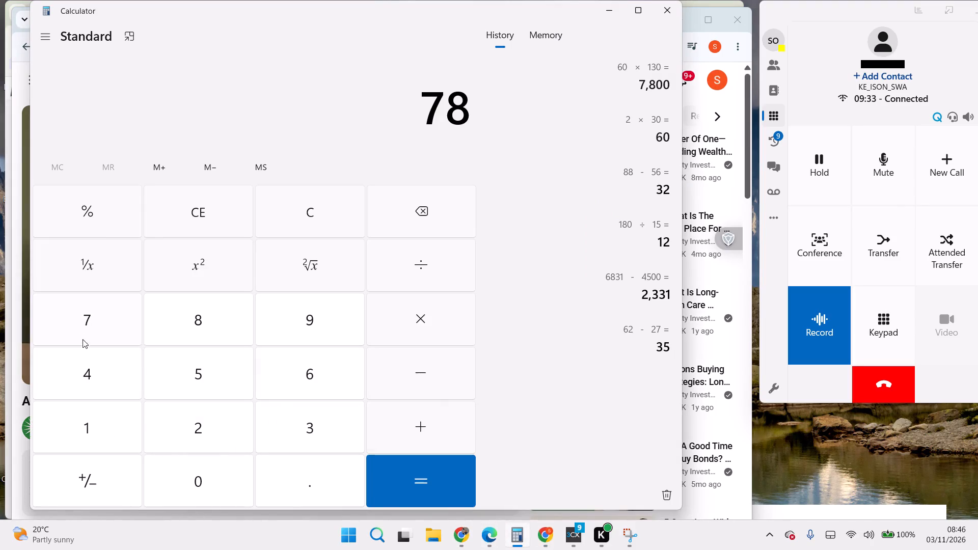
left_click(83, 327)
left_click(96, 362)
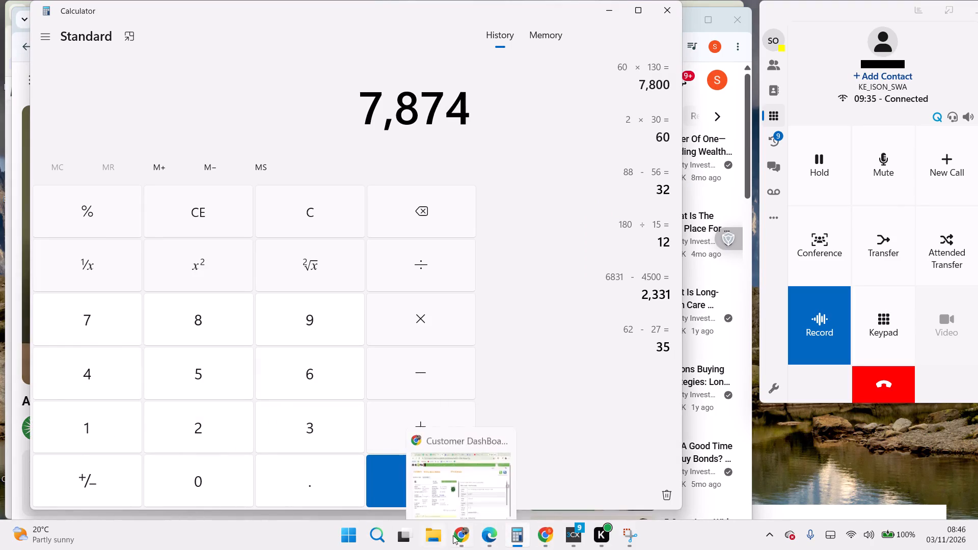
left_click(460, 540)
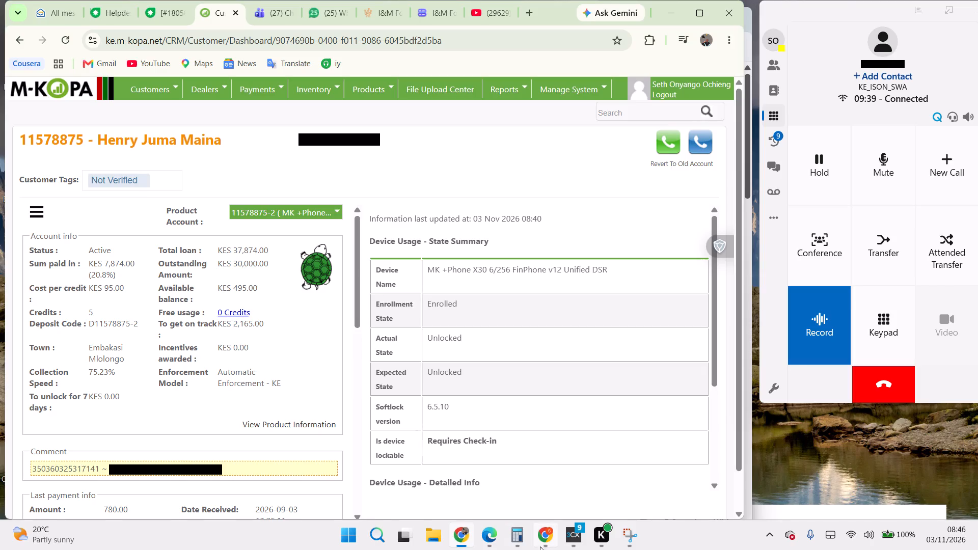
left_click(520, 539)
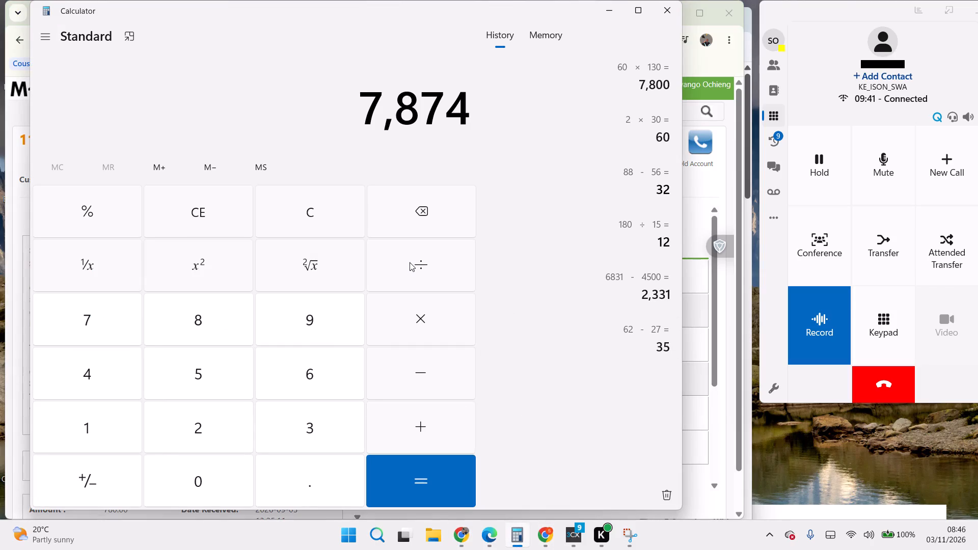
left_click(410, 262)
left_click(310, 317)
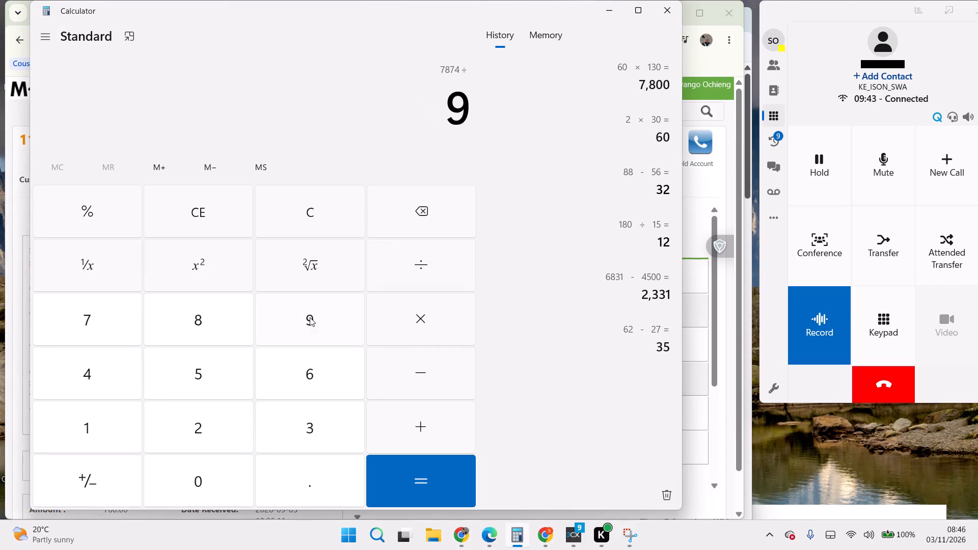
left_click(204, 374)
left_click(408, 483)
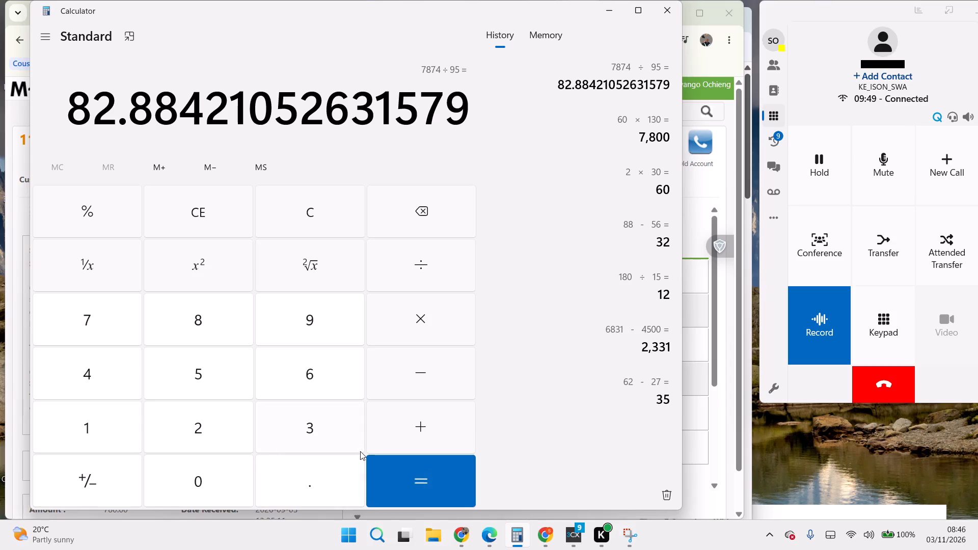
Divide the result by 30 to convert the paid days to months, and return to the customer dashboard.
left_click(419, 270)
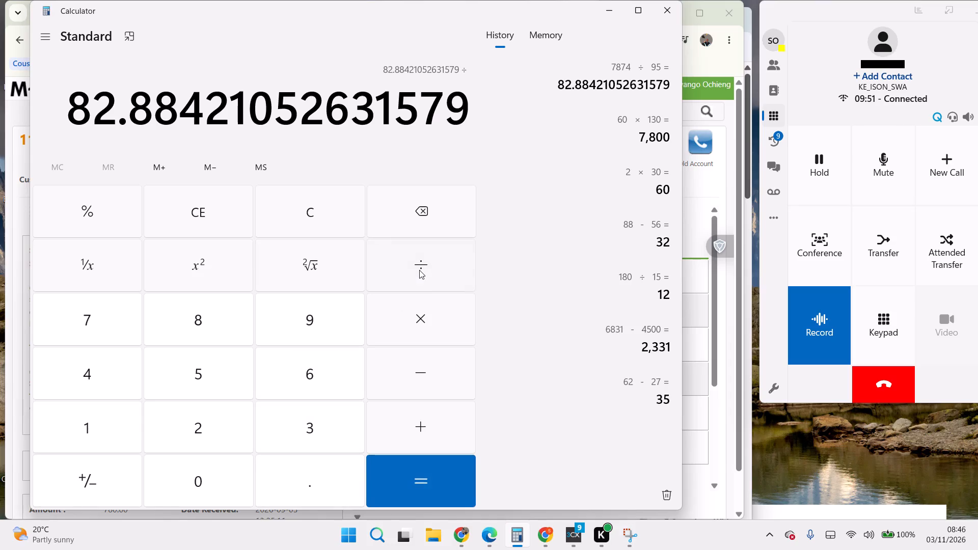
left_click(301, 424)
left_click(205, 482)
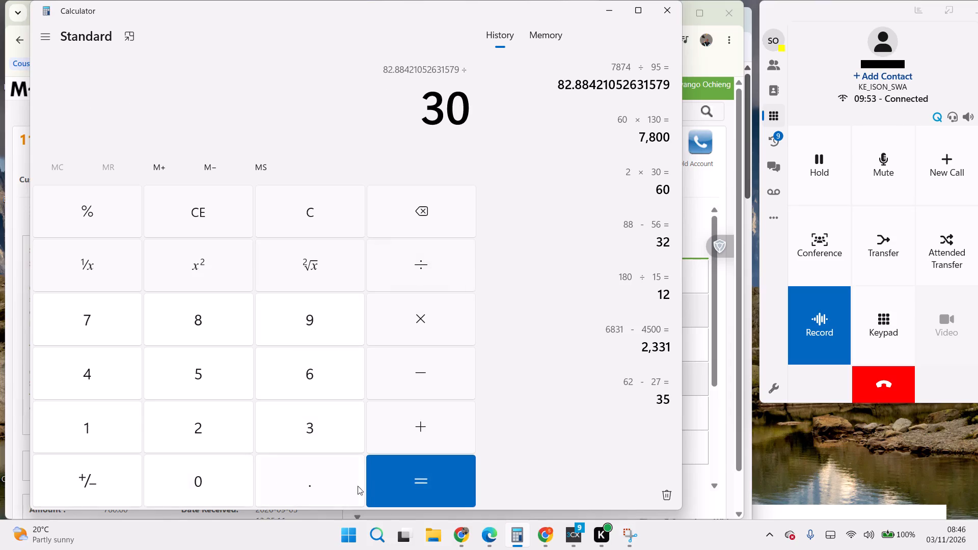
left_click(420, 481)
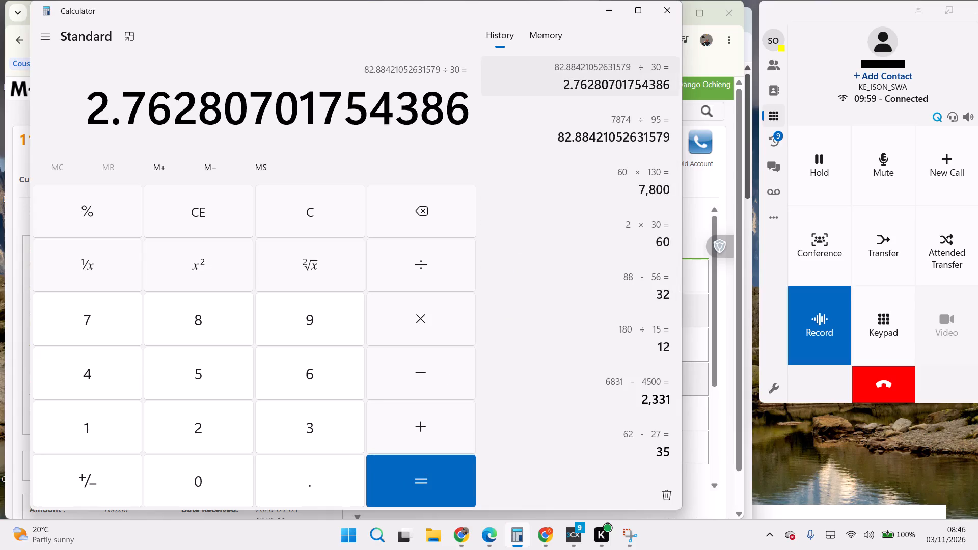
left_click(609, 15)
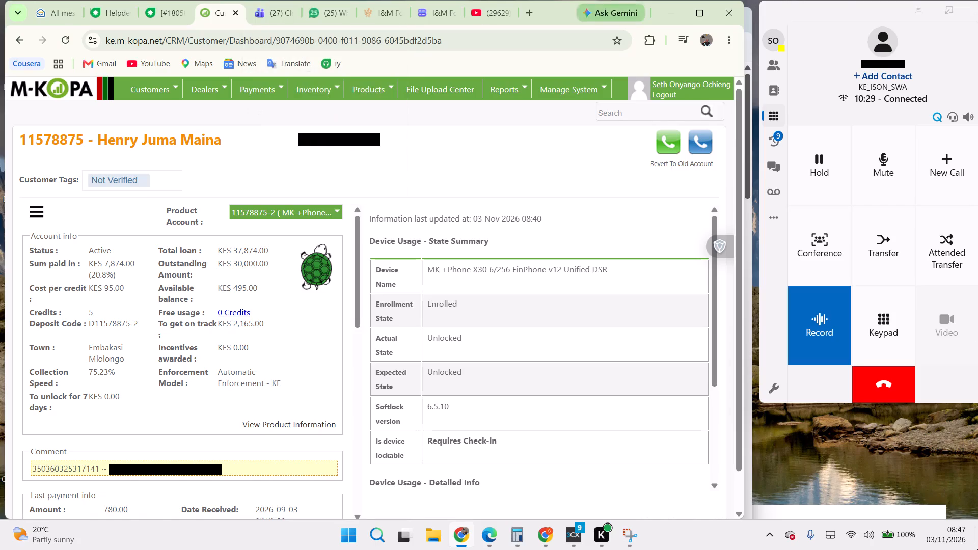
Check the caller's product accounts on the customer dashboard and return to the cash loan ticket.
left_click(163, 6)
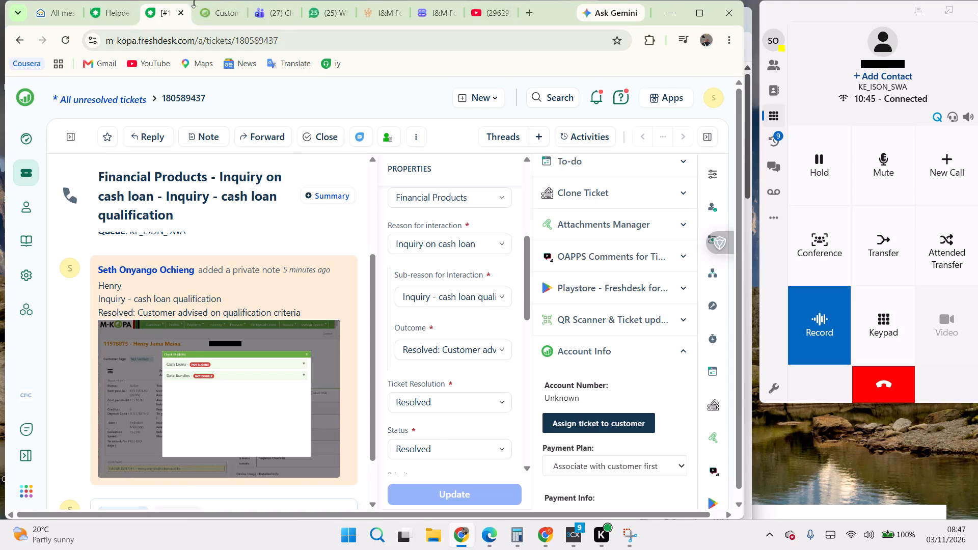
left_click(235, 11)
left_click(272, 210)
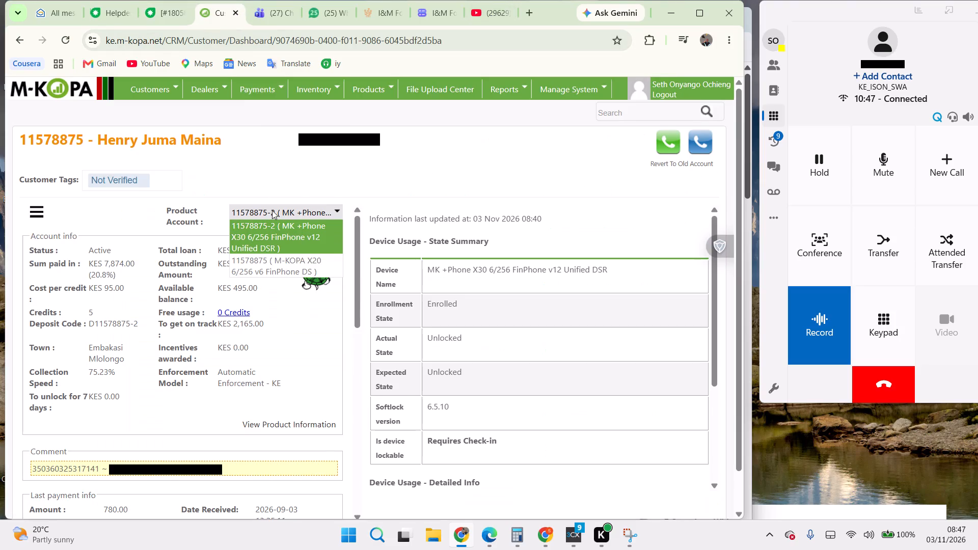
left_click(272, 210)
left_click(135, 217)
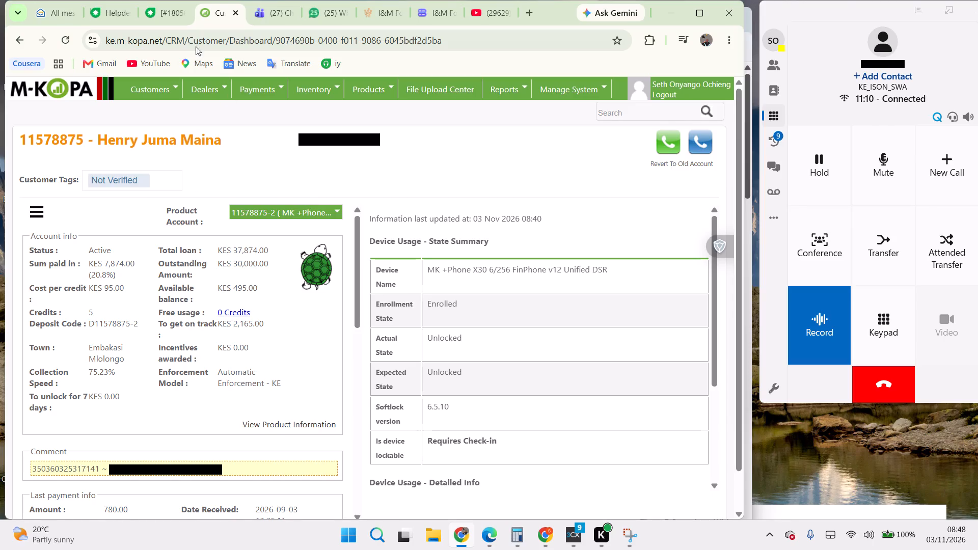
left_click(172, 19)
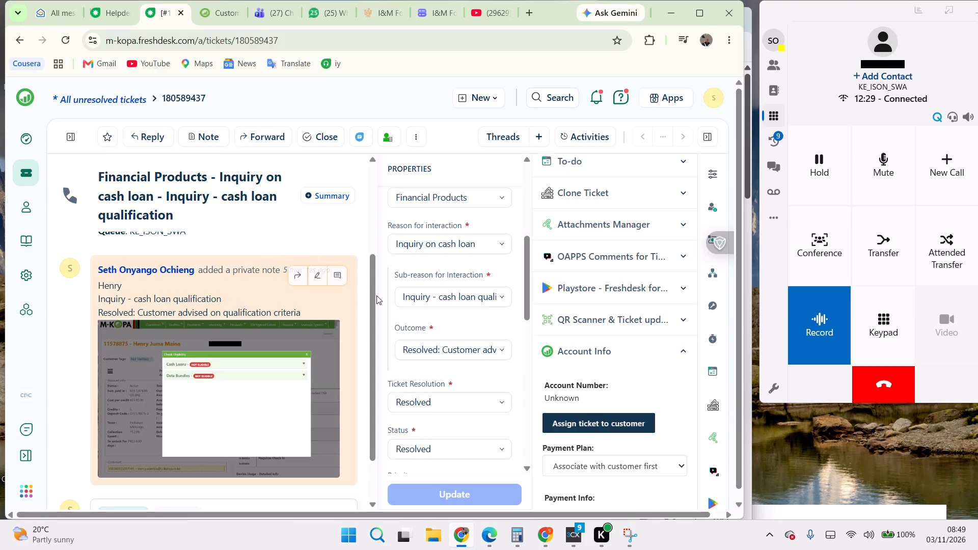
End the call with the cash loan caller in the softphone.
left_click(887, 394)
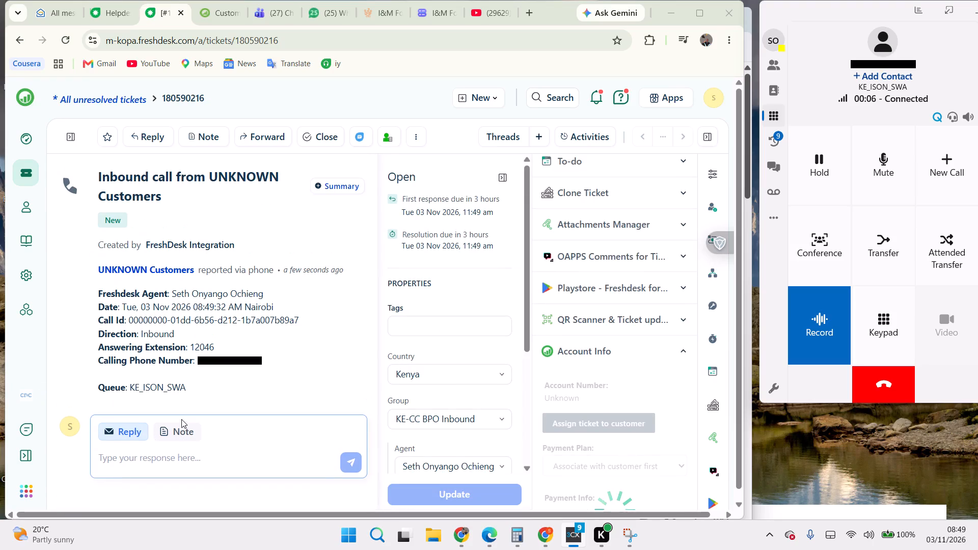
Start a note on the new inbound call ticket with the caller's first name, Mary, on the first line.
left_click(183, 434)
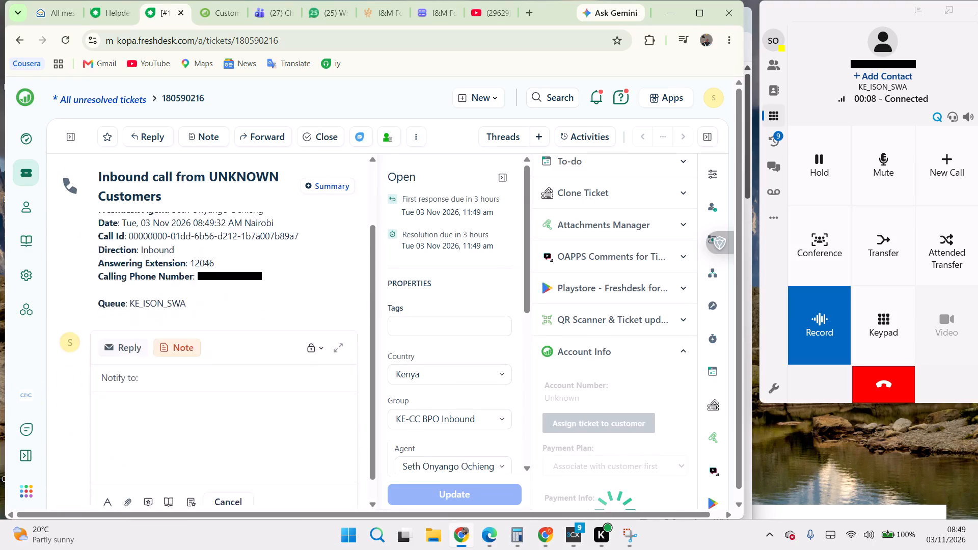
scroll(166, 328, "up", 1)
scroll(166, 328, "down", 1)
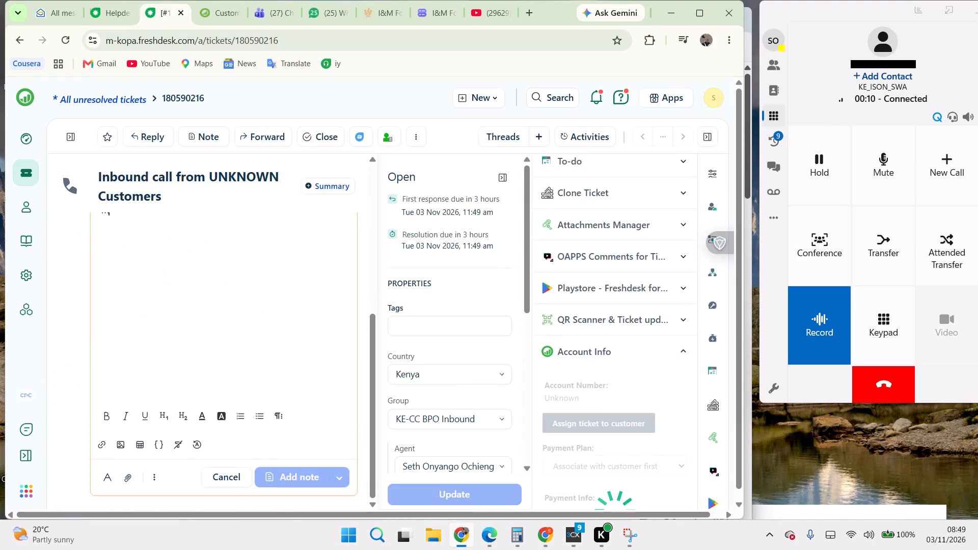
key("Return")
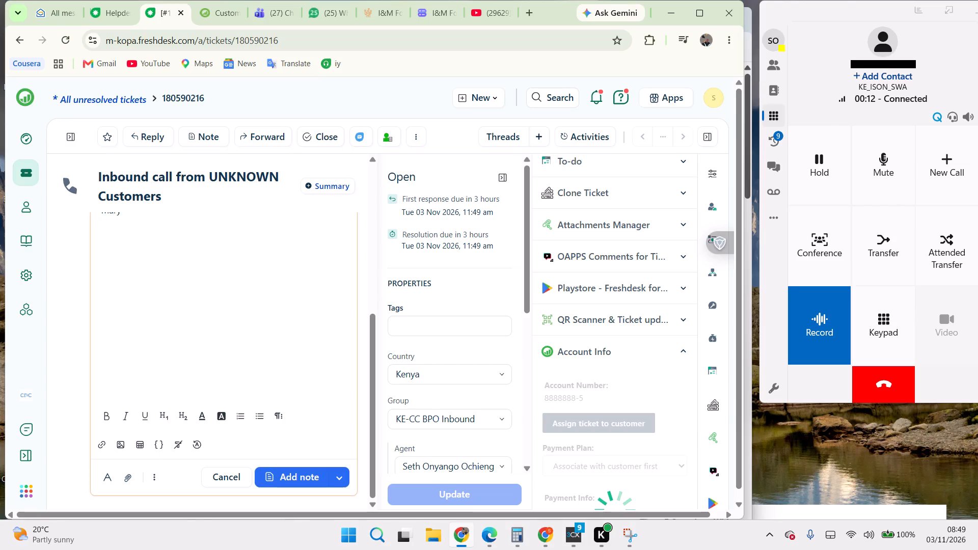
scroll(181, 314, "down", 1)
scroll(181, 314, "up", 3)
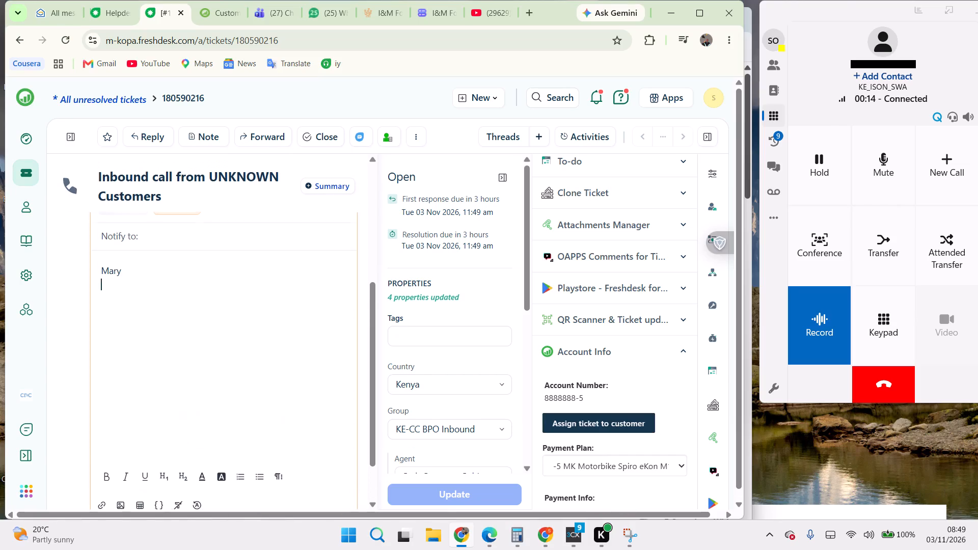
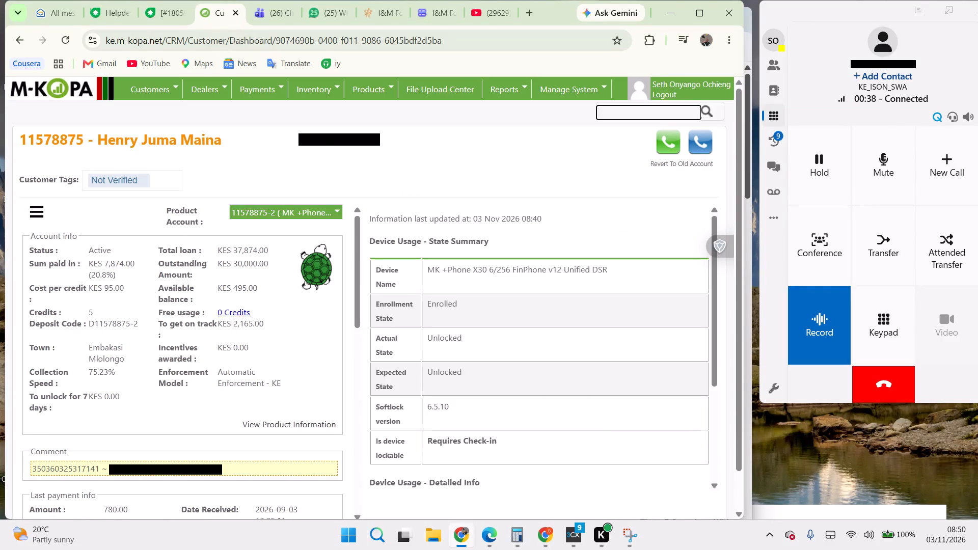
Look up the caller's customer dashboard in the CRM by the account number.
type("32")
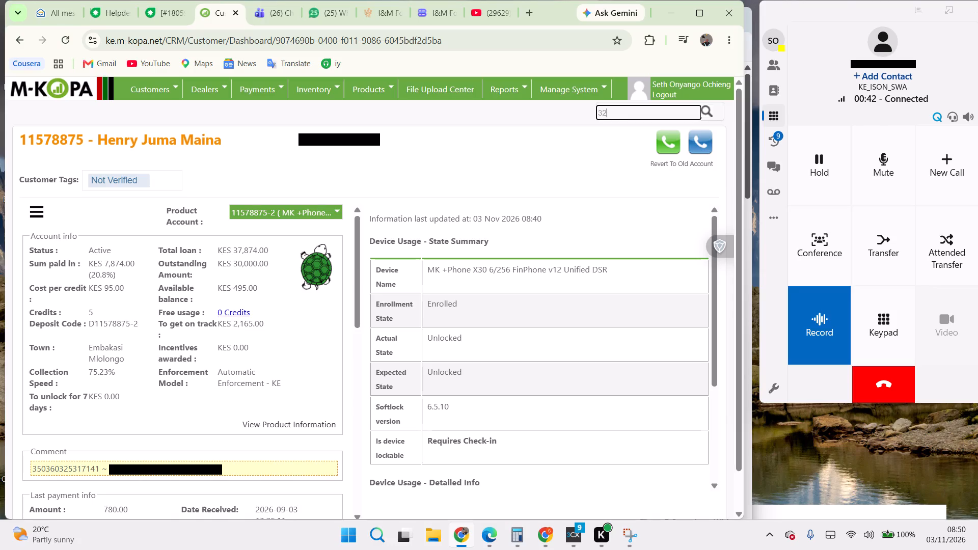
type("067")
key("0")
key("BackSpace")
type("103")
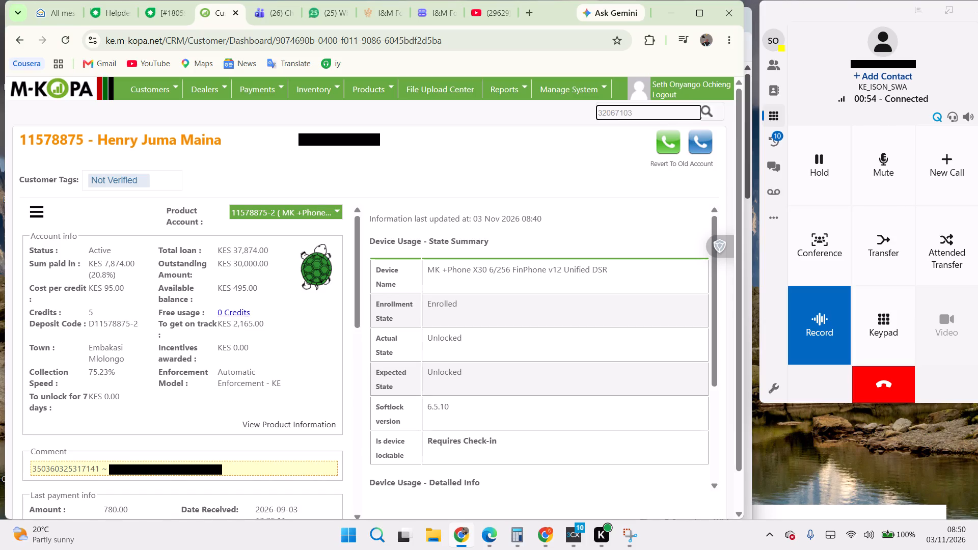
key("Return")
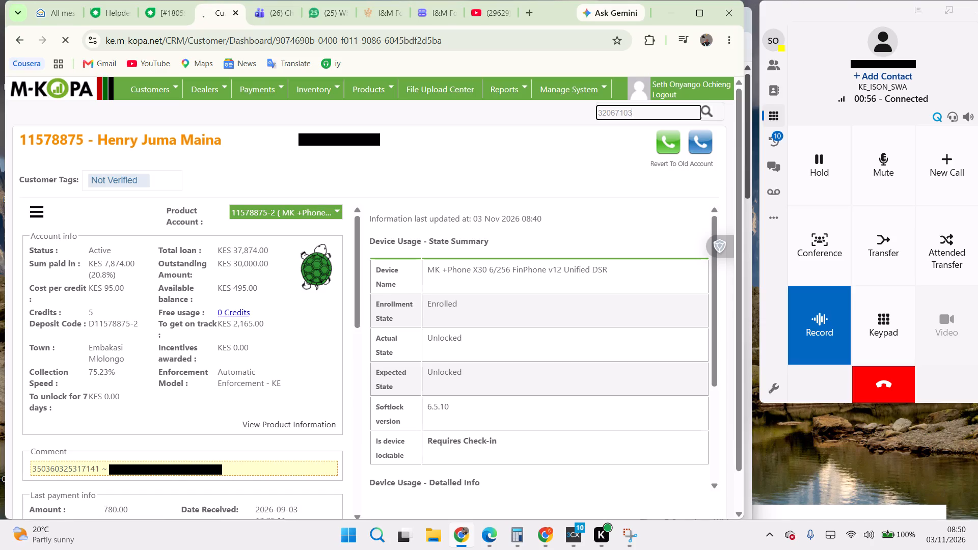
Copy the searched account number and use it to assign the inbound call ticket to the matching M-KOPA customer.
double_click(611, 115)
right_click(611, 115)
left_click(654, 204)
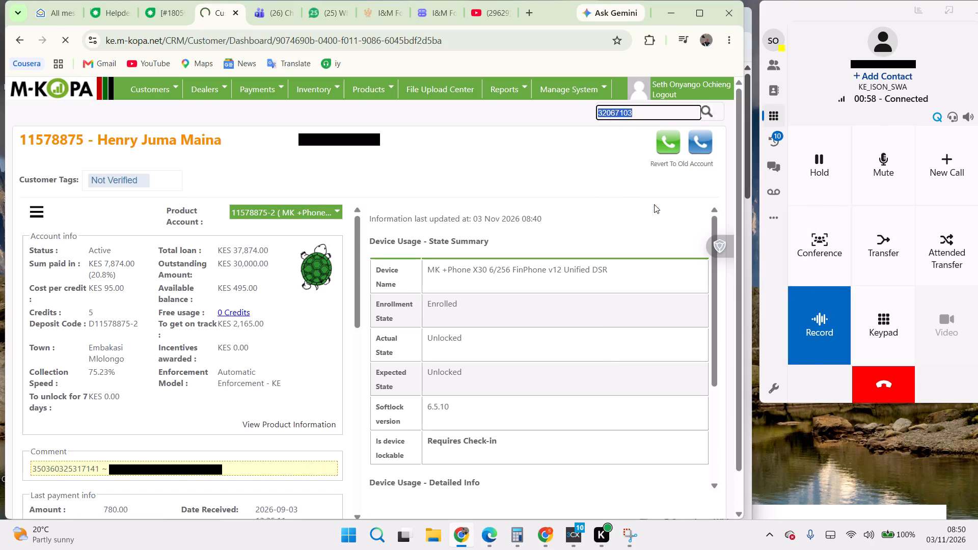
left_click(155, 16)
left_click(588, 422)
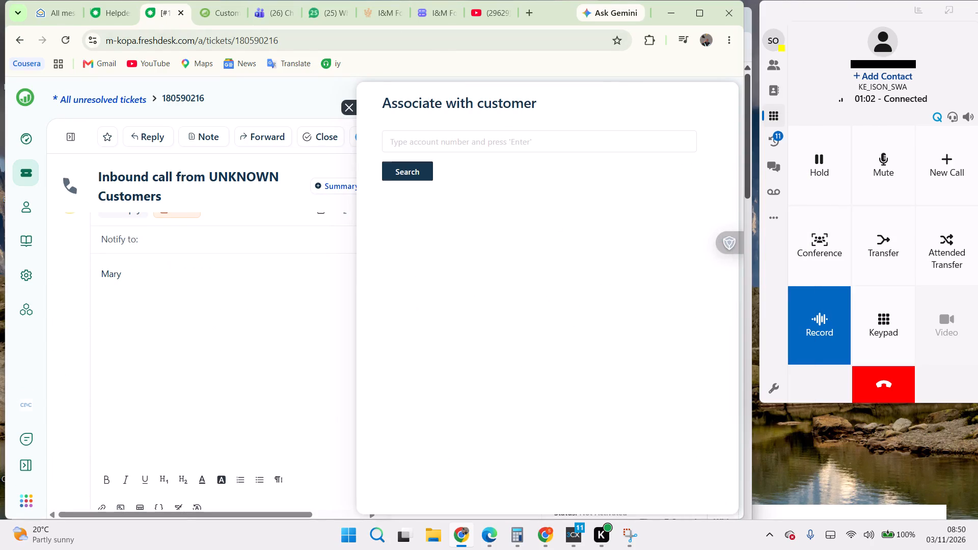
left_click(404, 140)
key("ctrl+v")
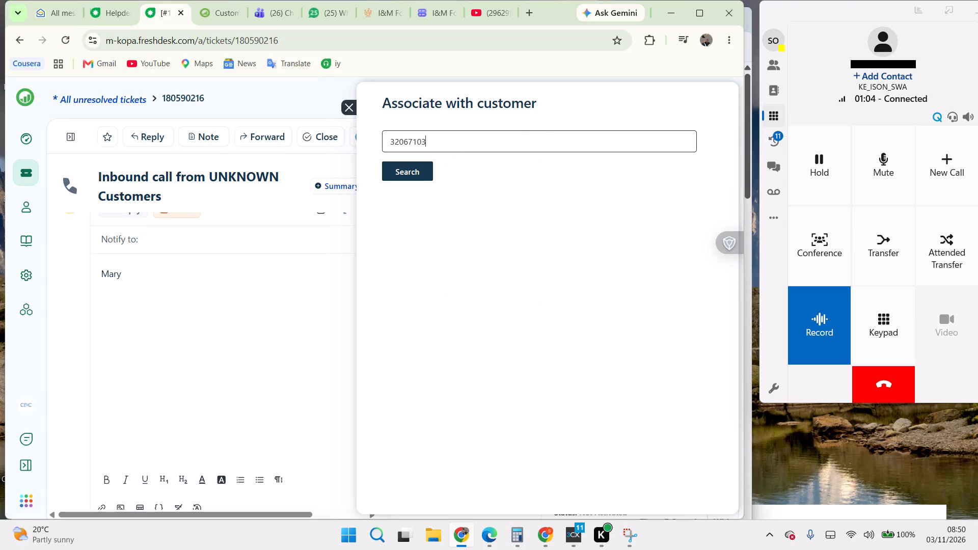
left_click(400, 167)
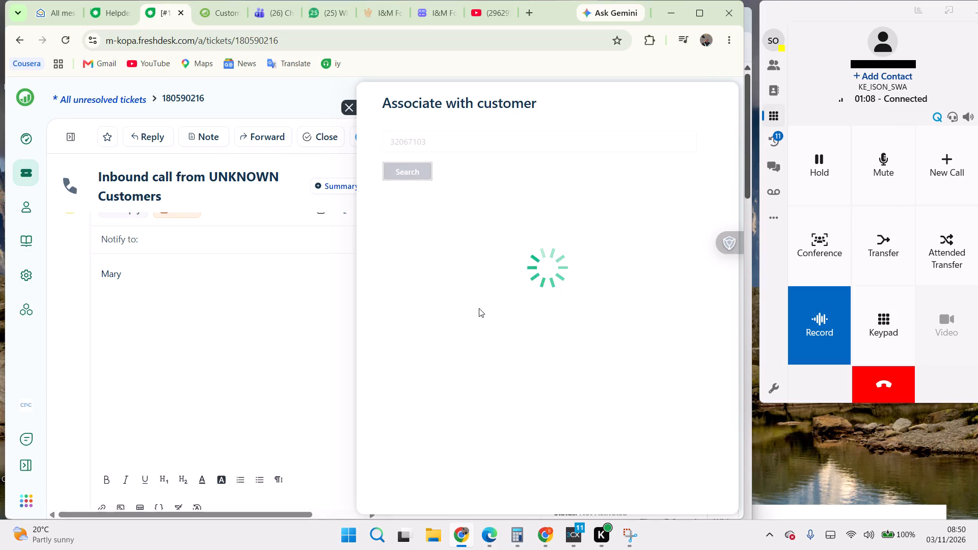
left_click(477, 315)
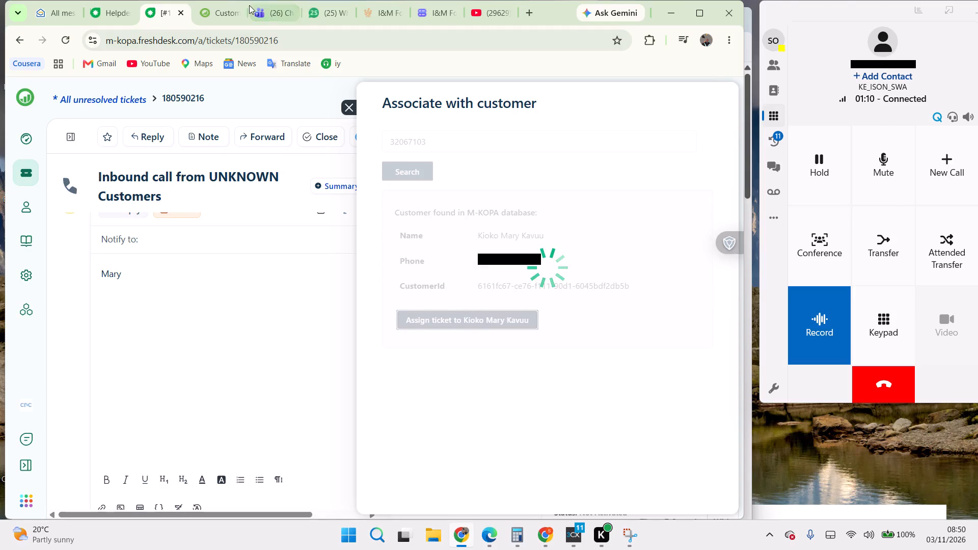
Check the caller's account info and device usage state on the customer dashboard.
left_click(218, 13)
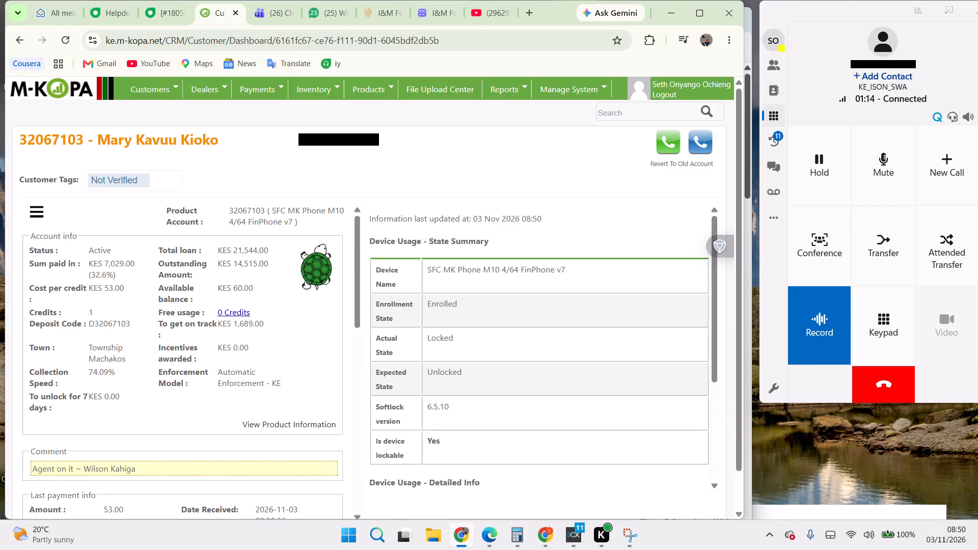
scroll(446, 337, "down", 1)
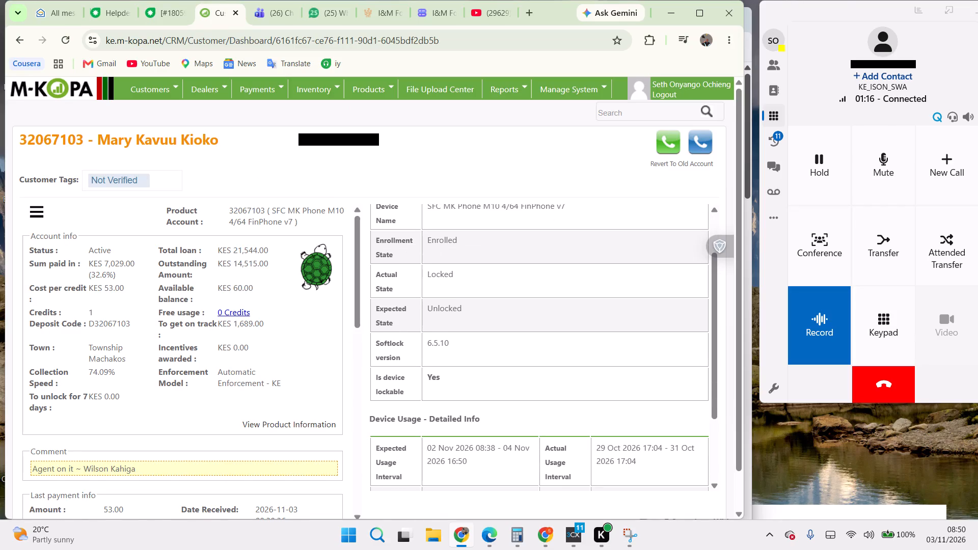
Set the ticket's interaction category to M-KOPA HMD Devices, with Locked screen paid-M-KOPA Phone as both reason and sub-reason.
left_click(160, 13)
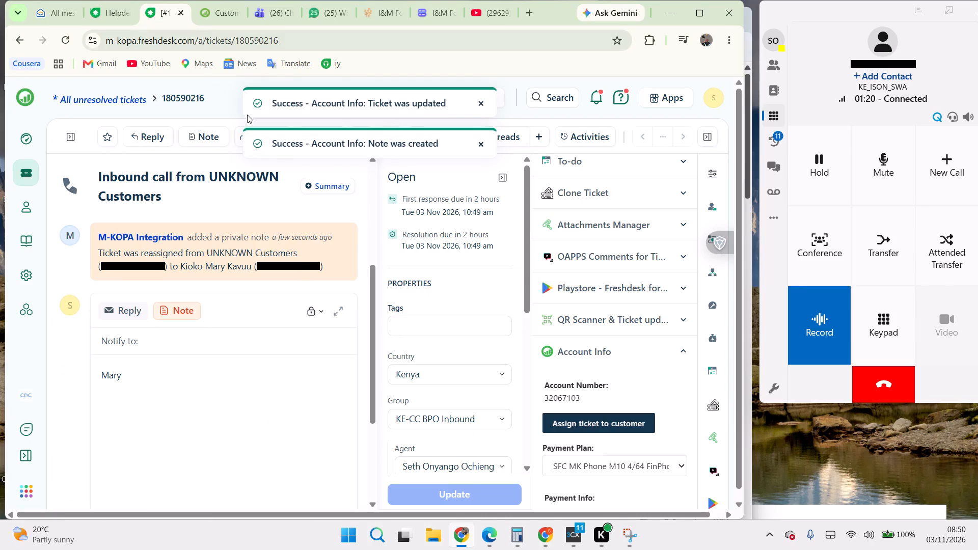
scroll(434, 383, "down", 1)
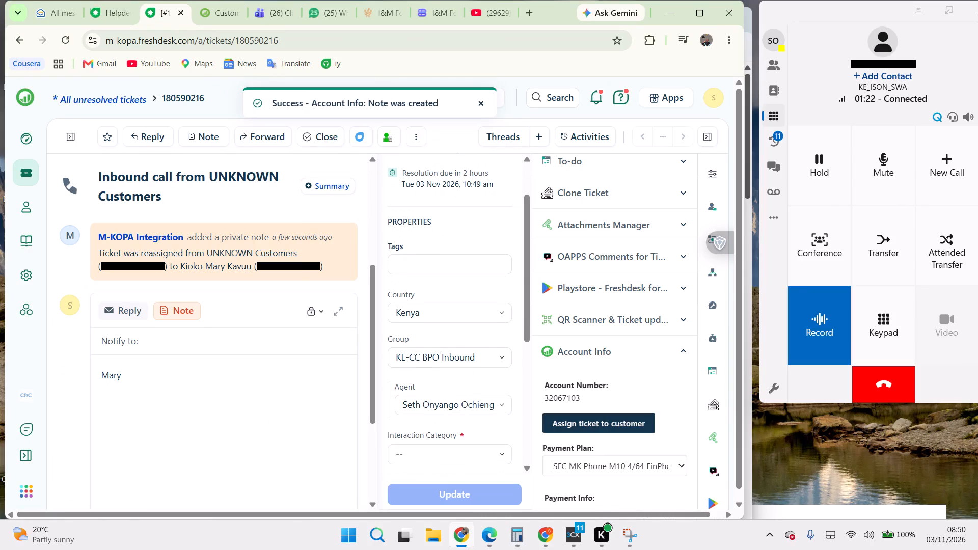
scroll(428, 394, "down", 1)
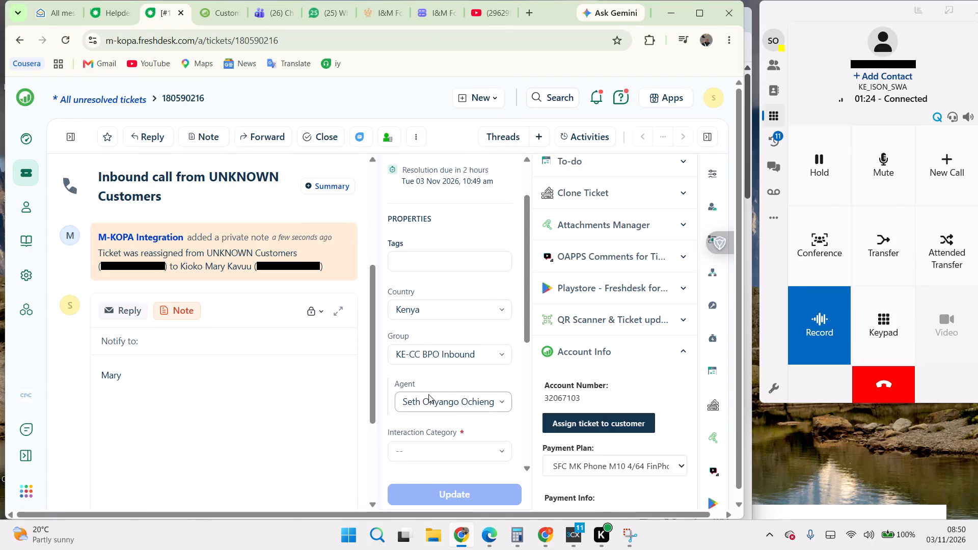
left_click(437, 389)
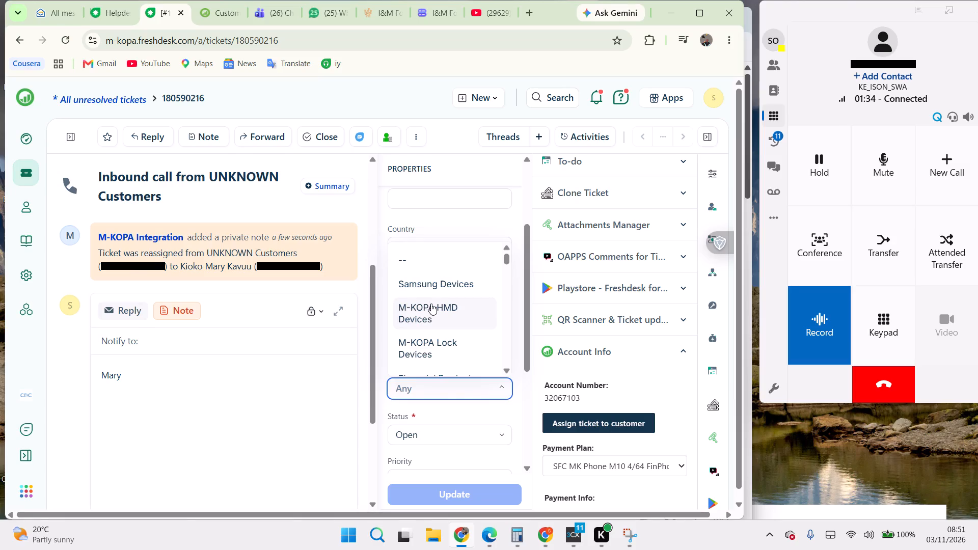
left_click(431, 304)
scroll(432, 324, "down", 1)
left_click(430, 378)
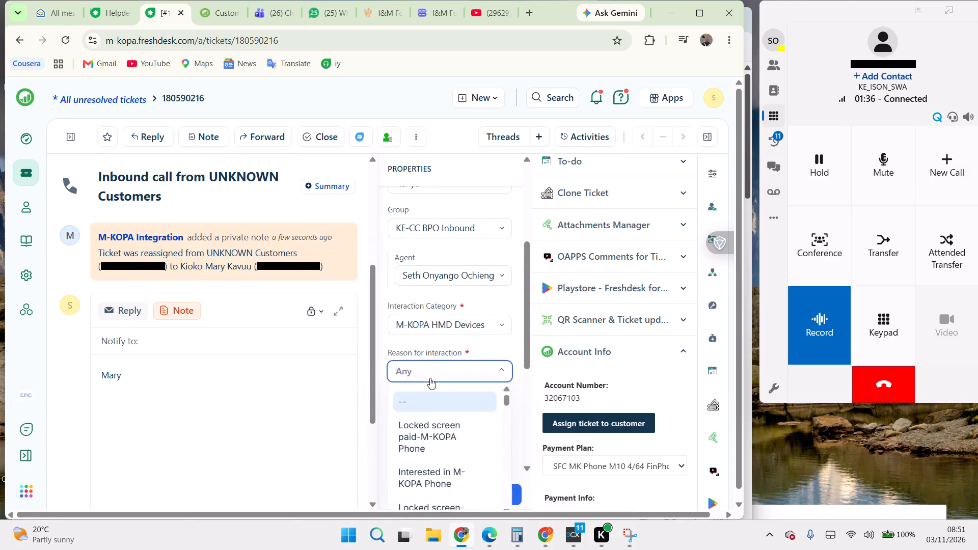
left_click(431, 436)
left_click(435, 421)
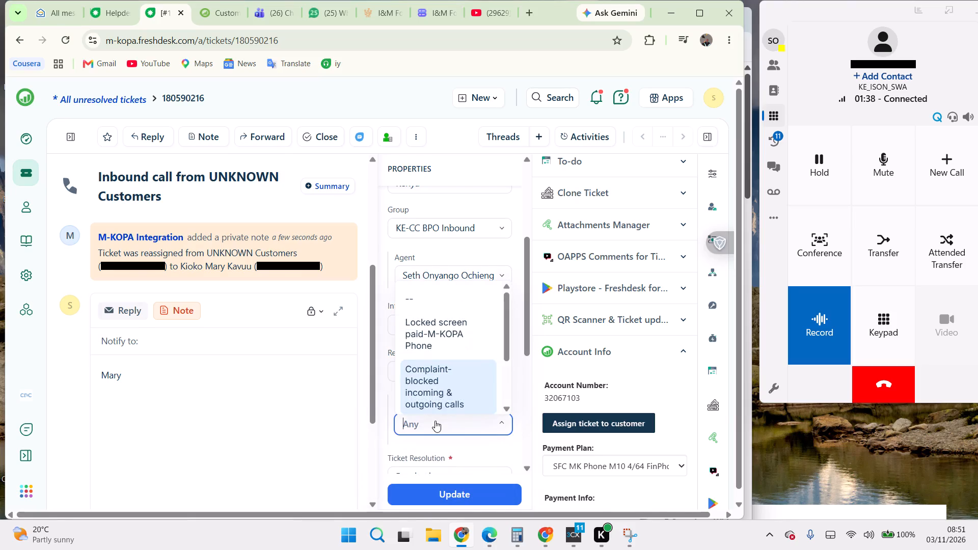
left_click(437, 335)
Set the ticket's outcome to Resolved: No data bundle-advised to purchase, and its status to Resolved.
scroll(437, 334, "down", 1)
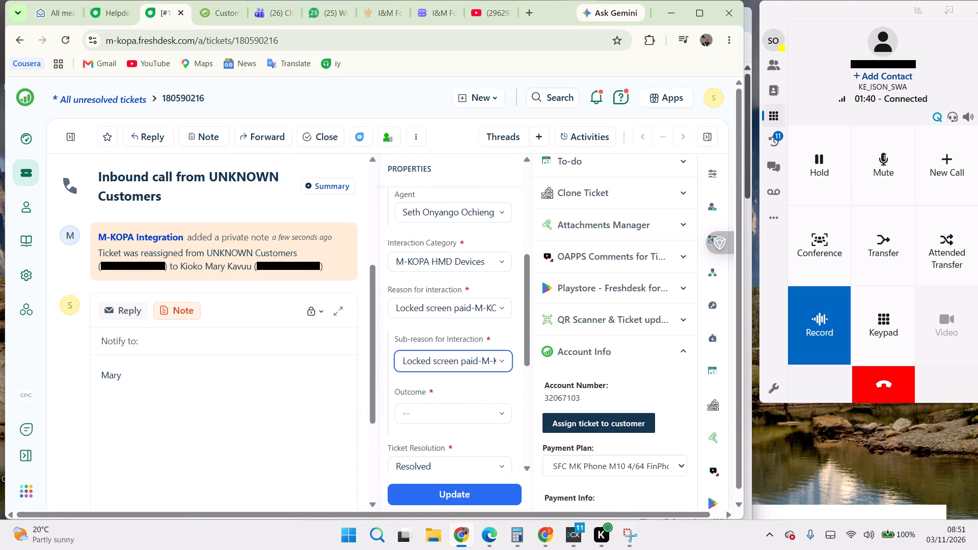
left_click(436, 424)
left_click(439, 415)
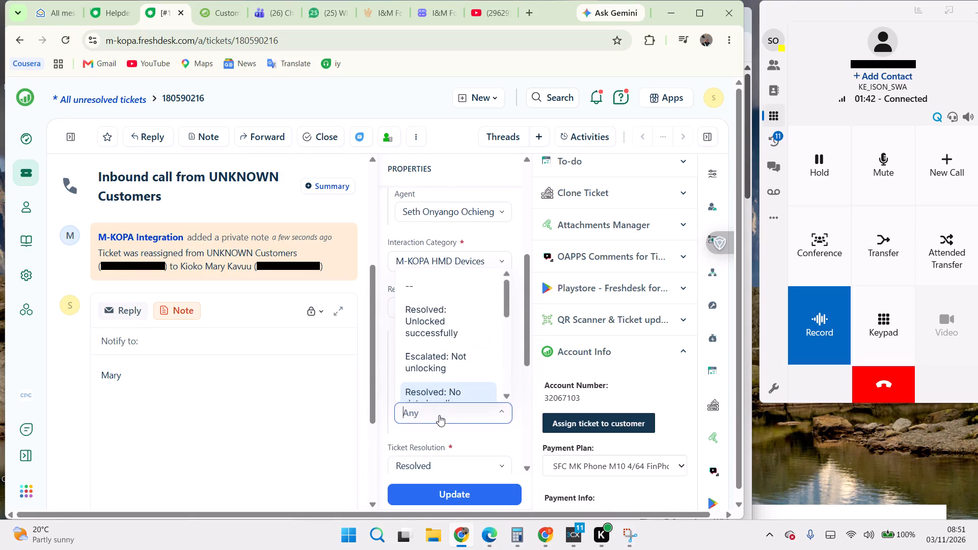
left_click(440, 391)
scroll(444, 416, "down", 1)
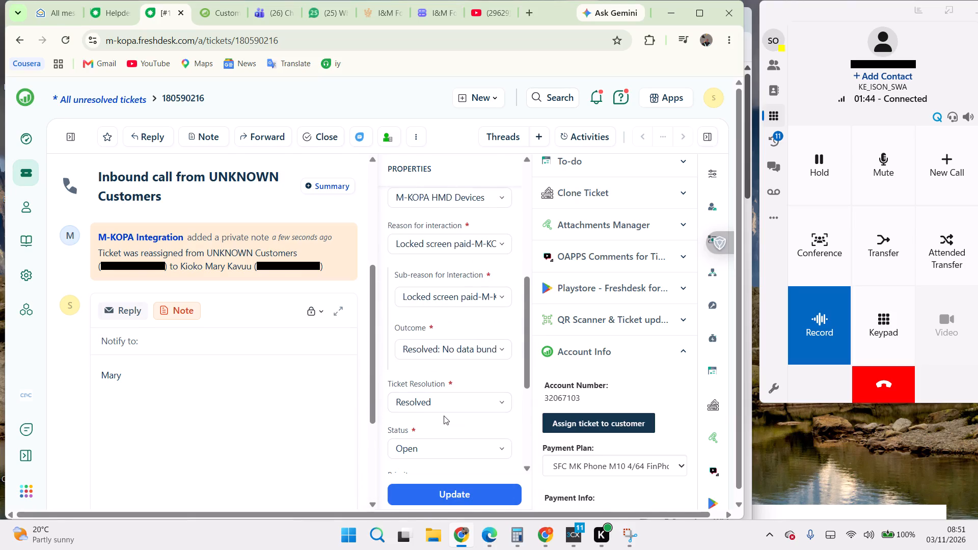
left_click(440, 446)
left_click(440, 390)
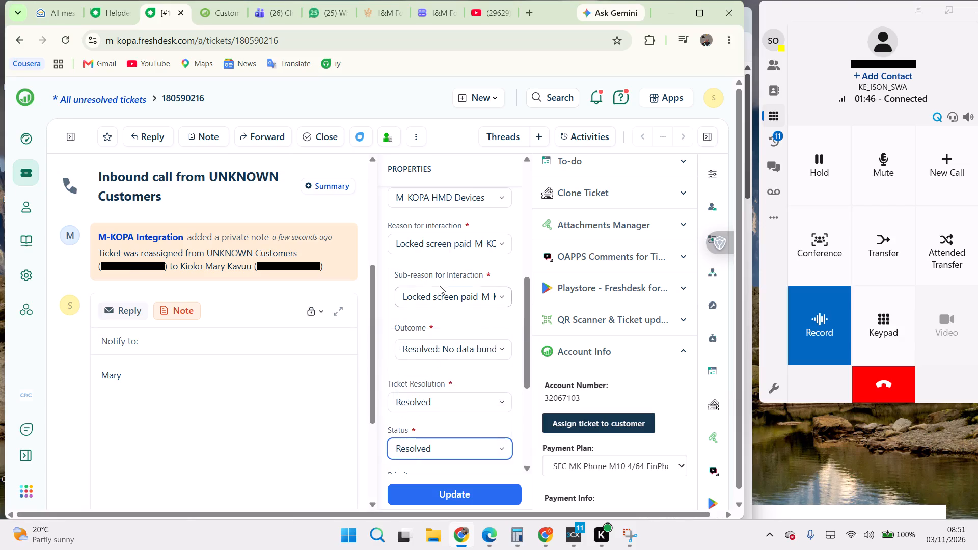
Copy the sub-reason "Locked screen paid-M-KOPA Phone" onto the note's second line.
left_click(432, 294)
right_click(432, 294)
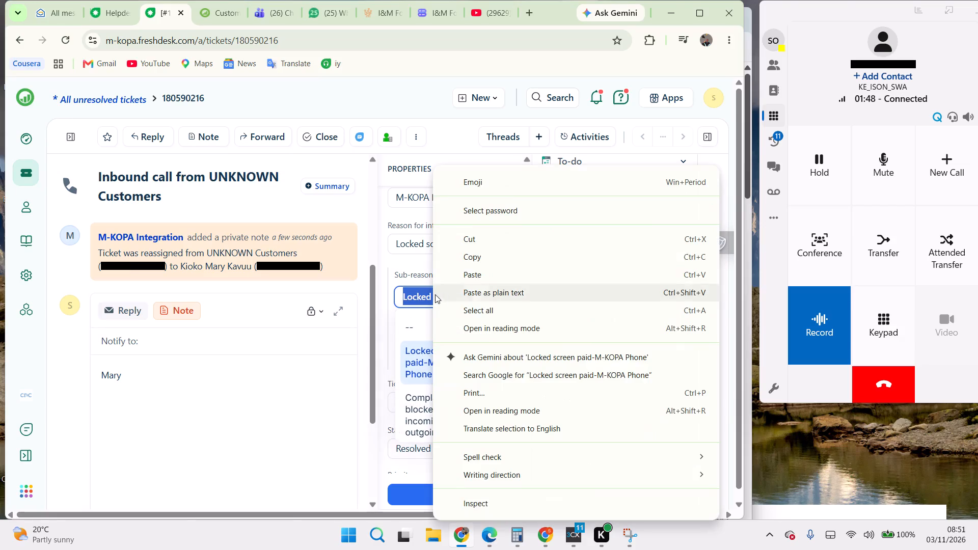
left_click(469, 258)
left_click(199, 384)
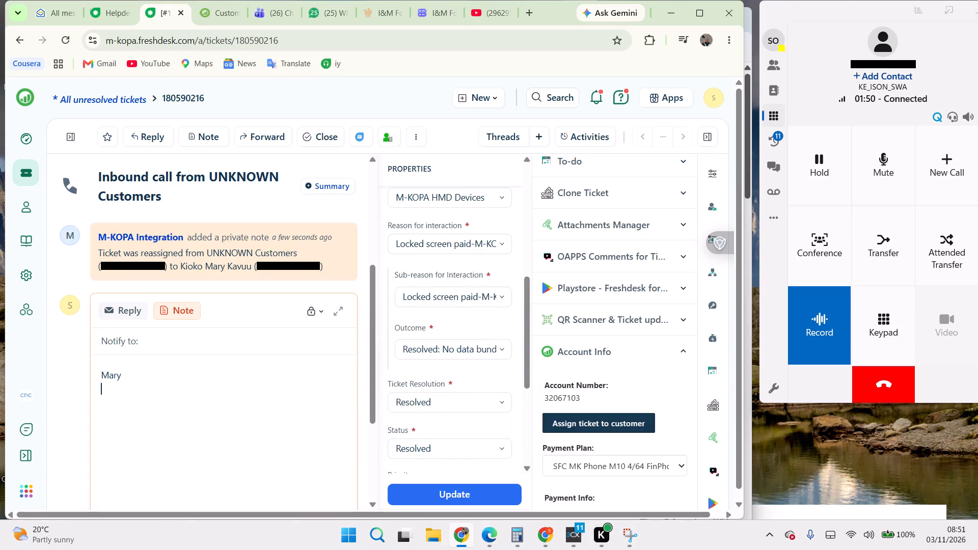
key("ctrl+v")
key("Return")
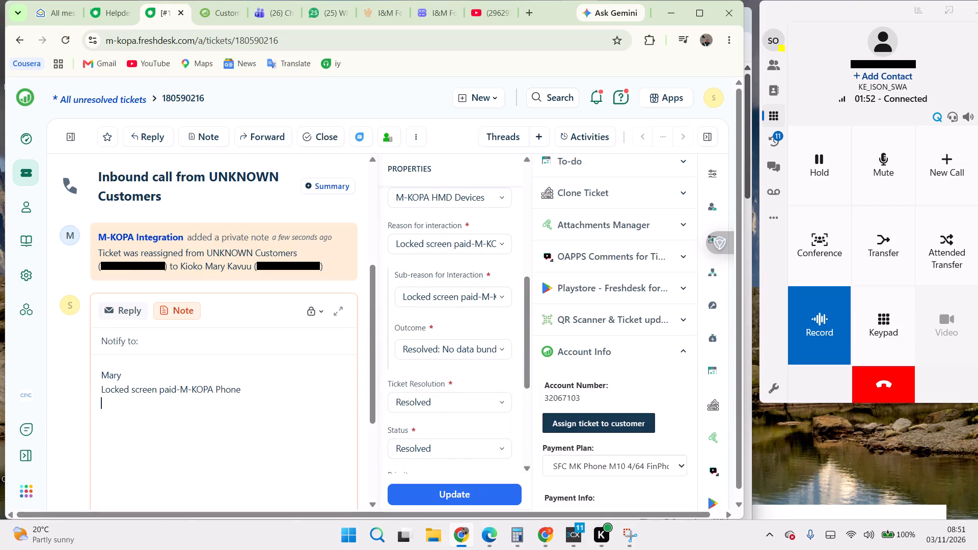
Copy the outcome "Resolved: No data bundle-advised to purchase" onto the note's third line and add "diy given" below it.
left_click(436, 345)
right_click(436, 345)
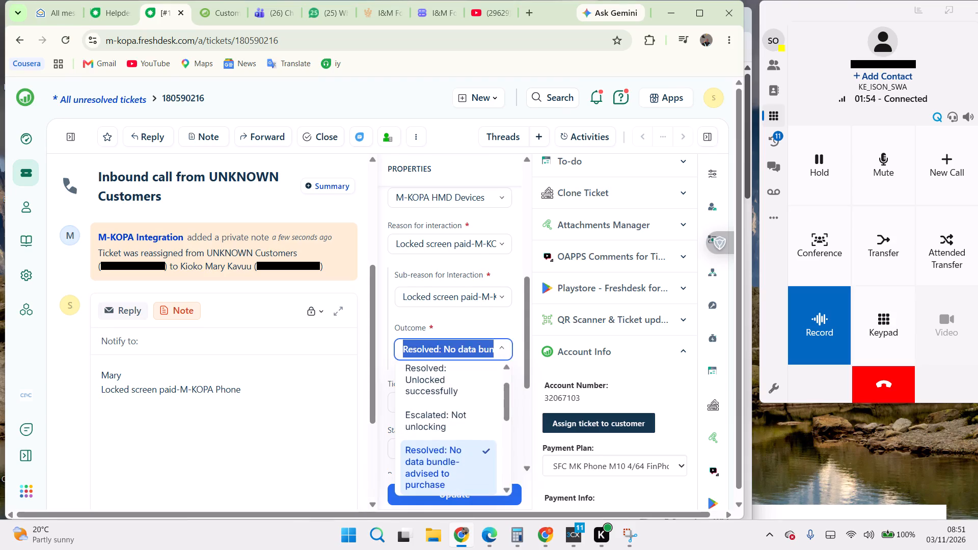
left_click(477, 257)
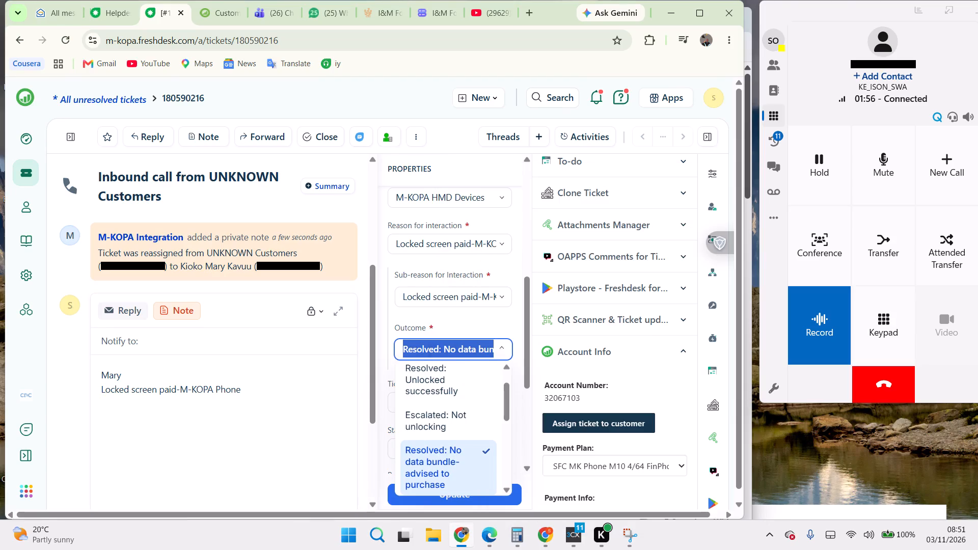
left_click(282, 411)
key("ctrl+v")
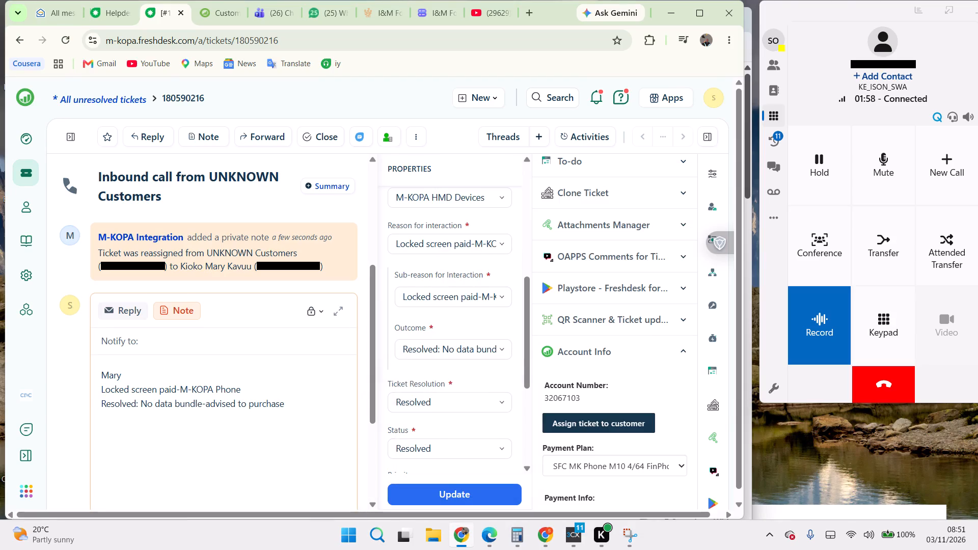
key("Return")
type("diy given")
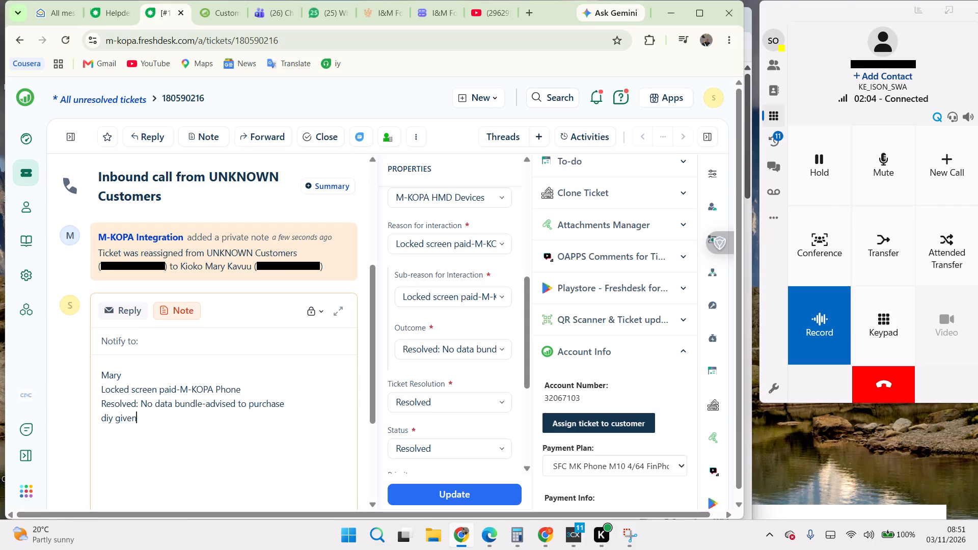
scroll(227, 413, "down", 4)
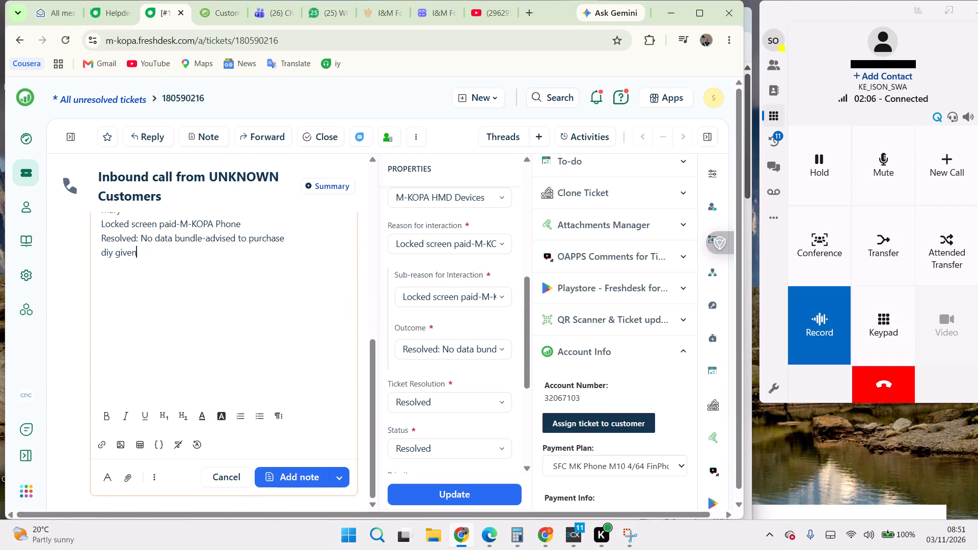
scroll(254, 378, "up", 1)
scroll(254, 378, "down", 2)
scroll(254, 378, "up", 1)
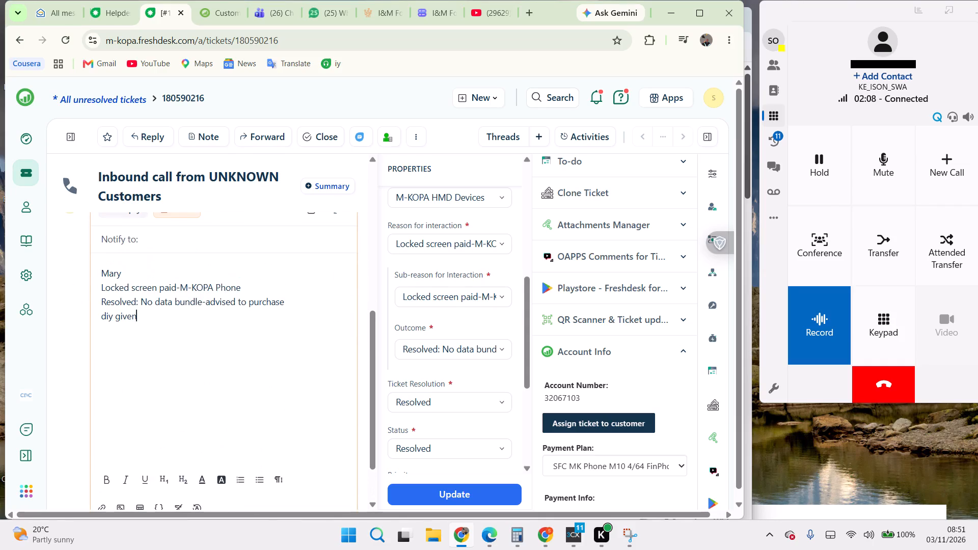
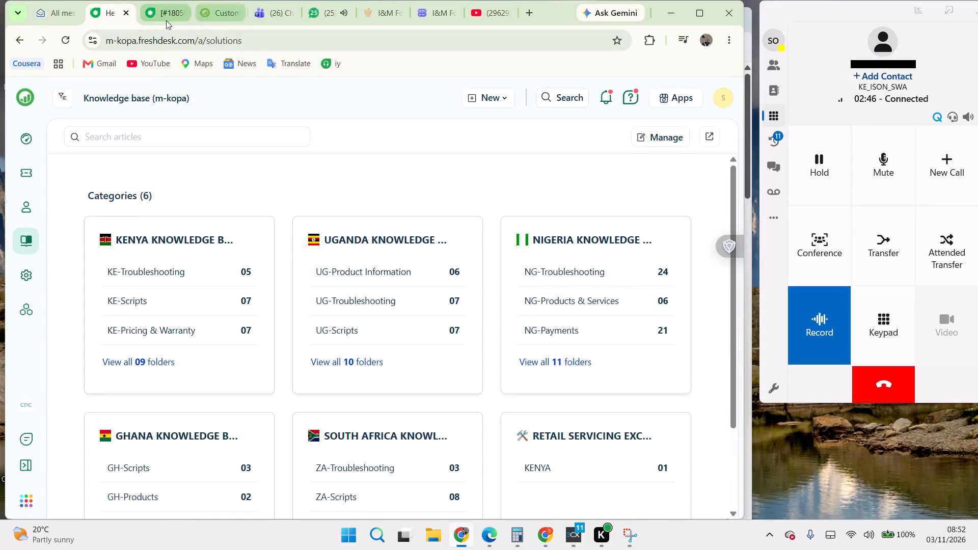
left_click(165, 19)
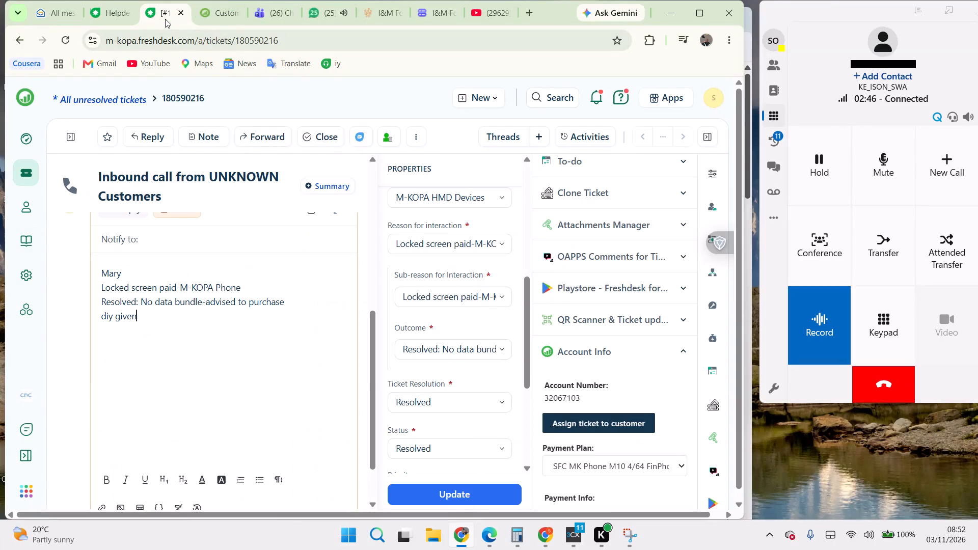
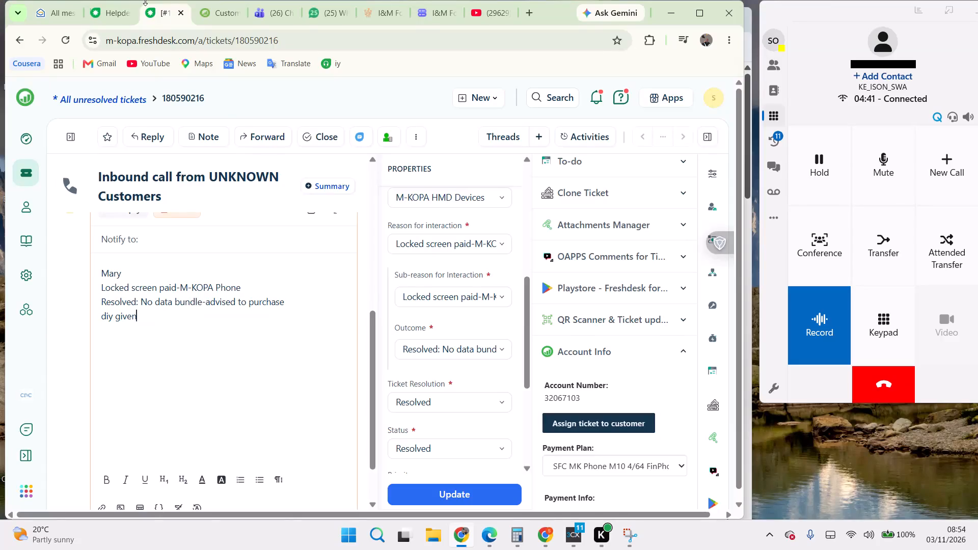
Check the caller's account and device lock state on the M-KOPA CRM dashboard, and return to the open Freshdesk ticket.
left_click(204, 14)
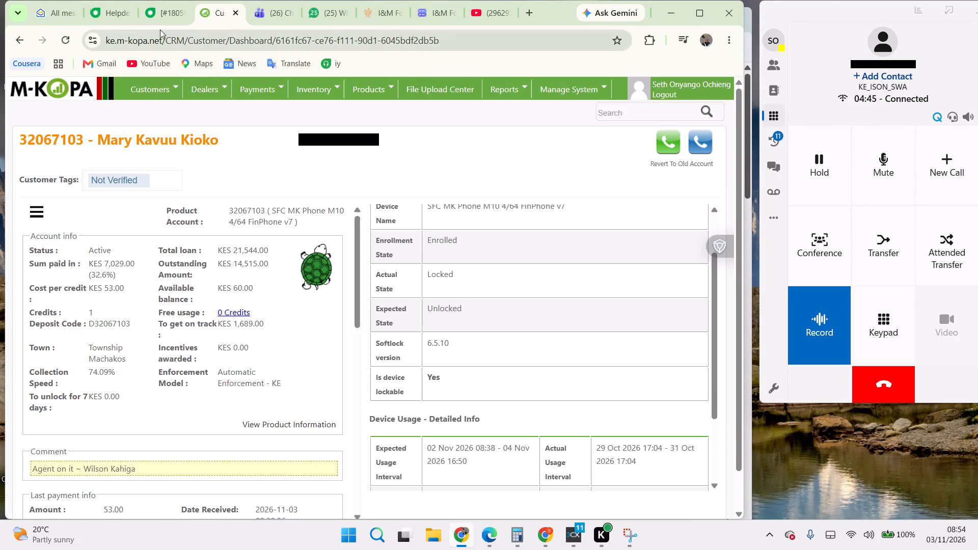
left_click(167, 17)
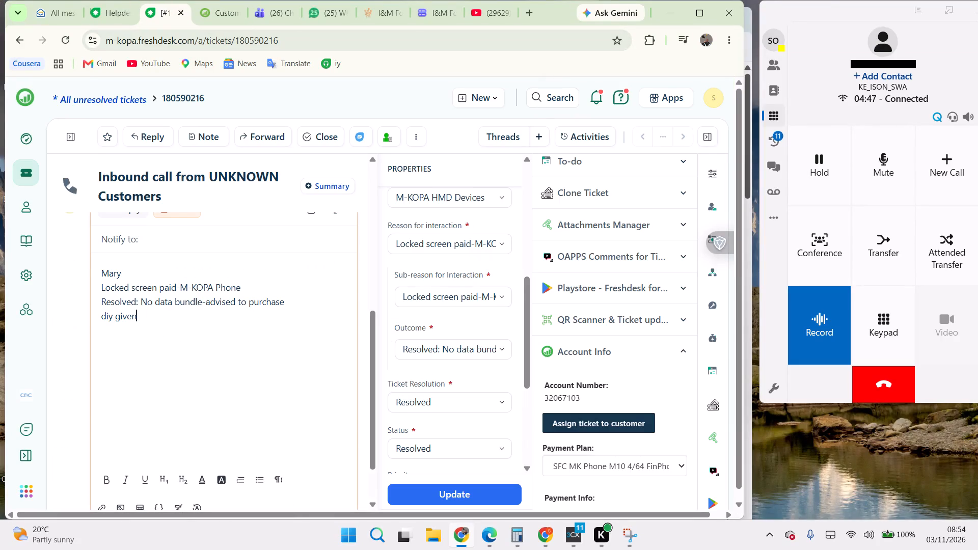